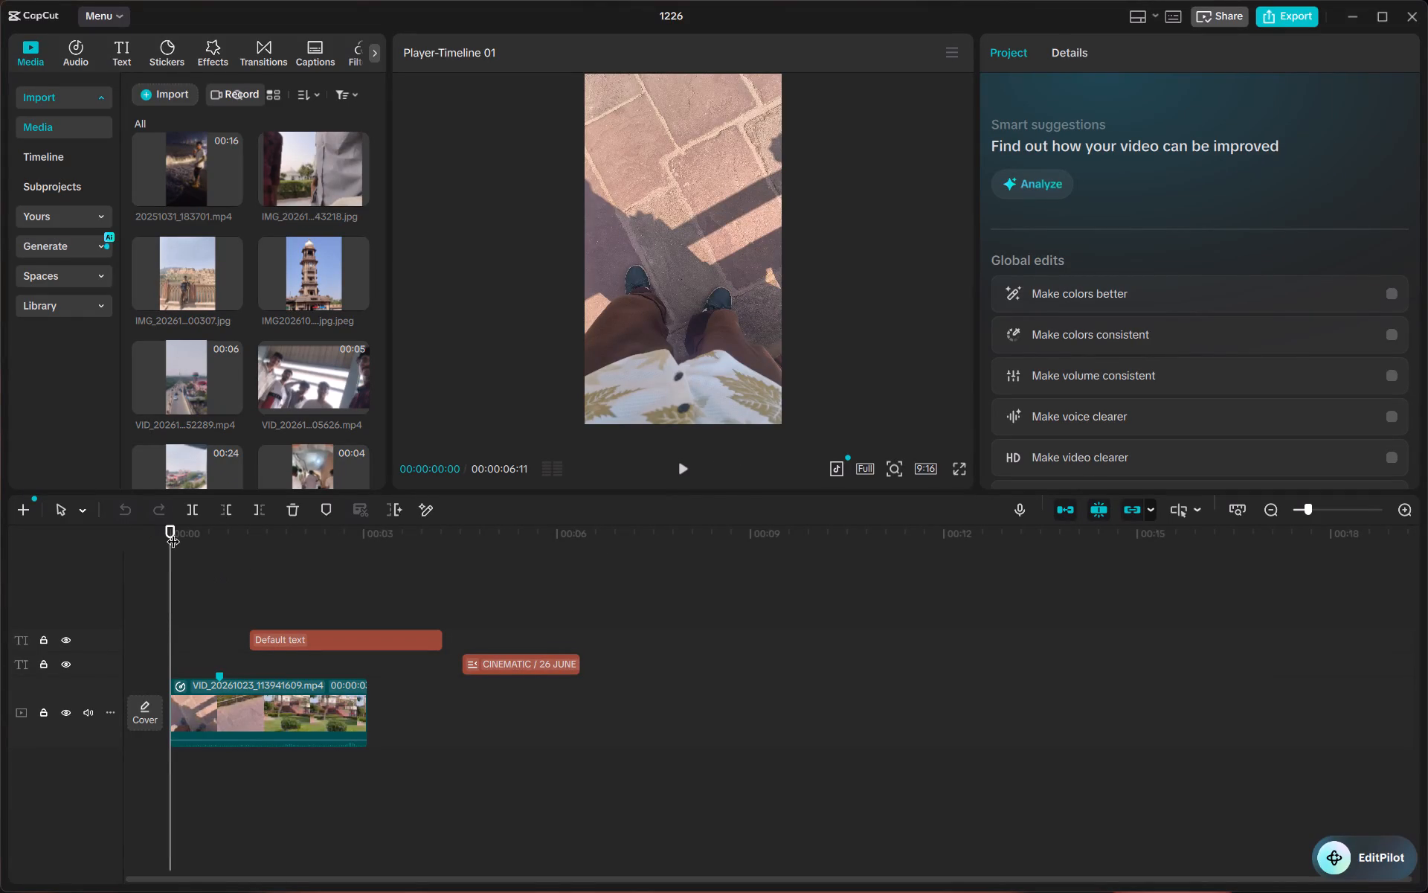
Move the CINEMATIC / 26 JUNE title clip over the video clip, starting just after the clip's marker.
left_click_drag(173, 532, 359, 541)
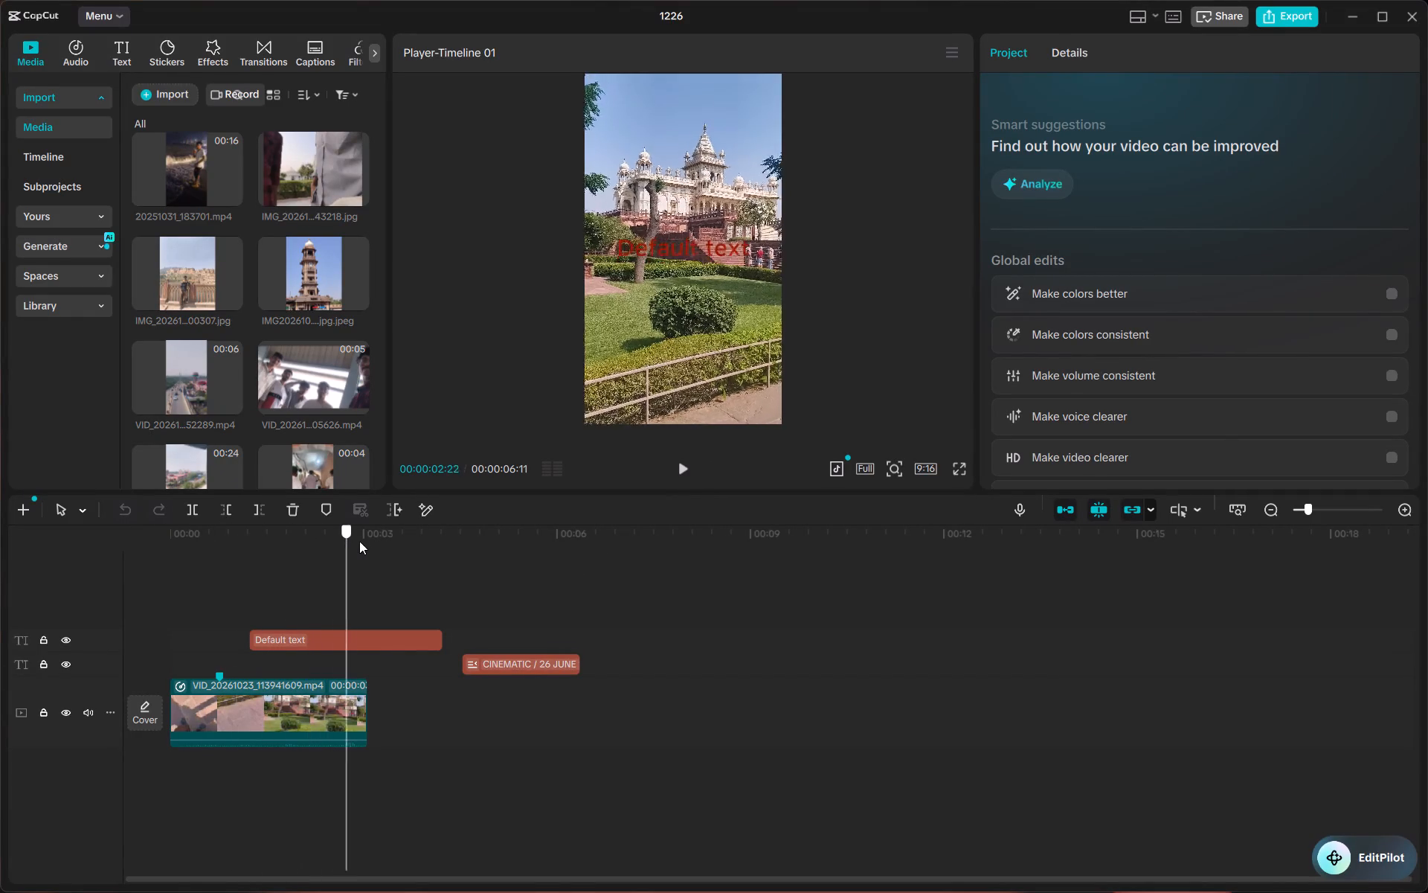
left_click_drag(359, 541, 507, 561)
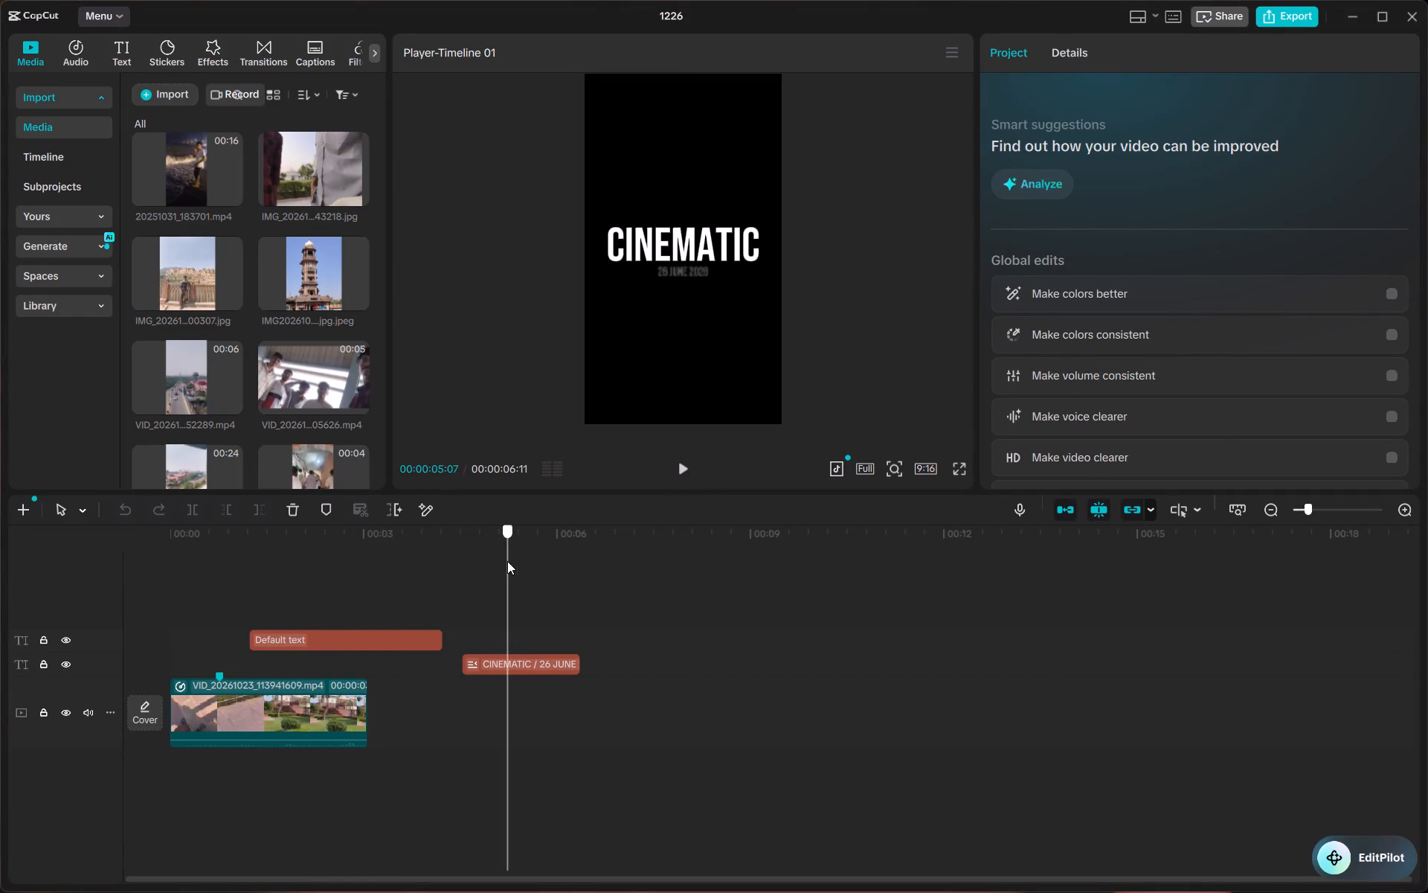
left_click_drag(507, 561, 490, 562)
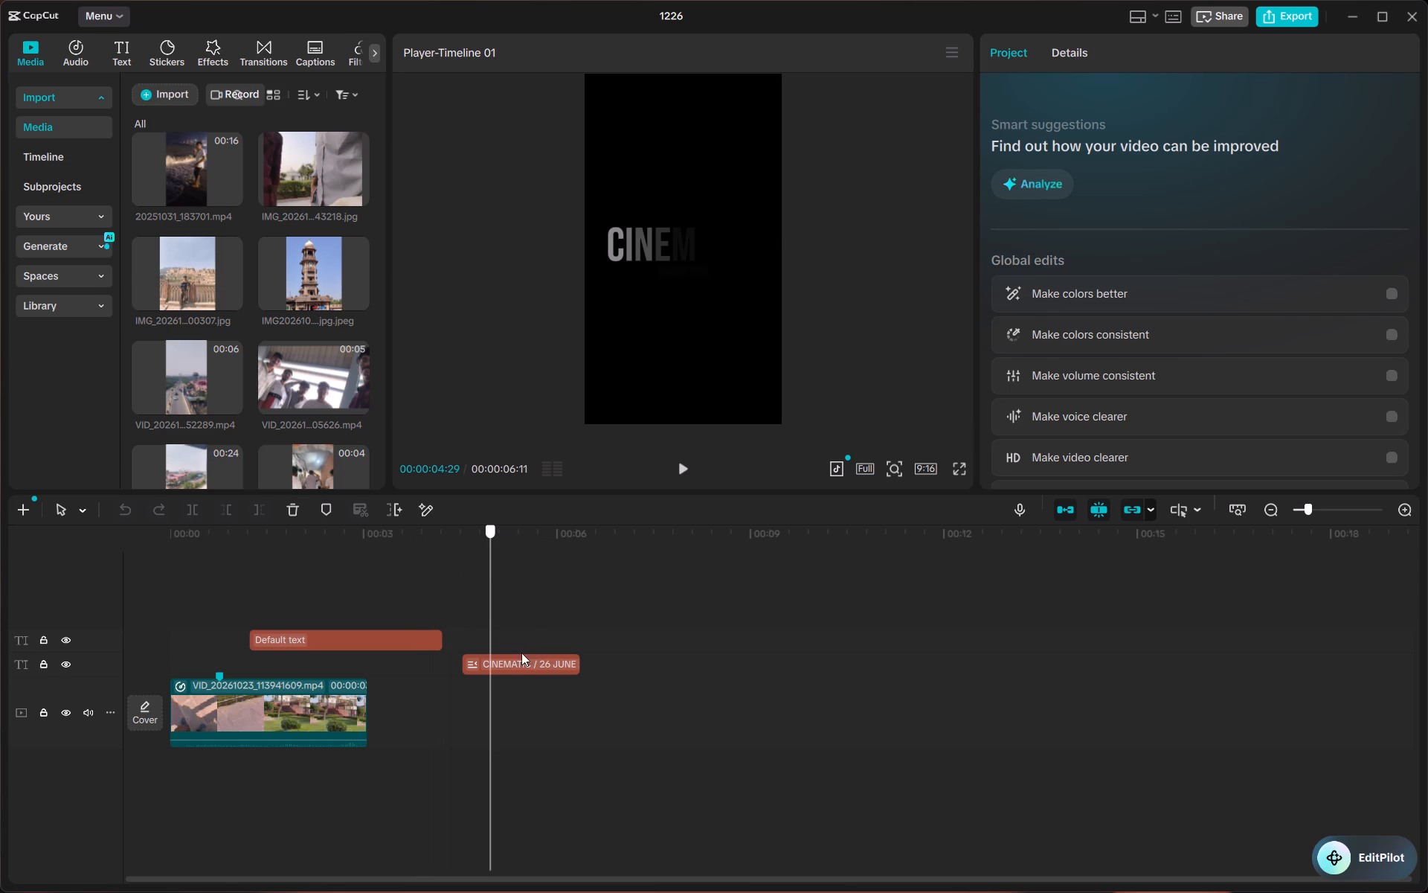
left_click_drag(508, 665, 283, 662)
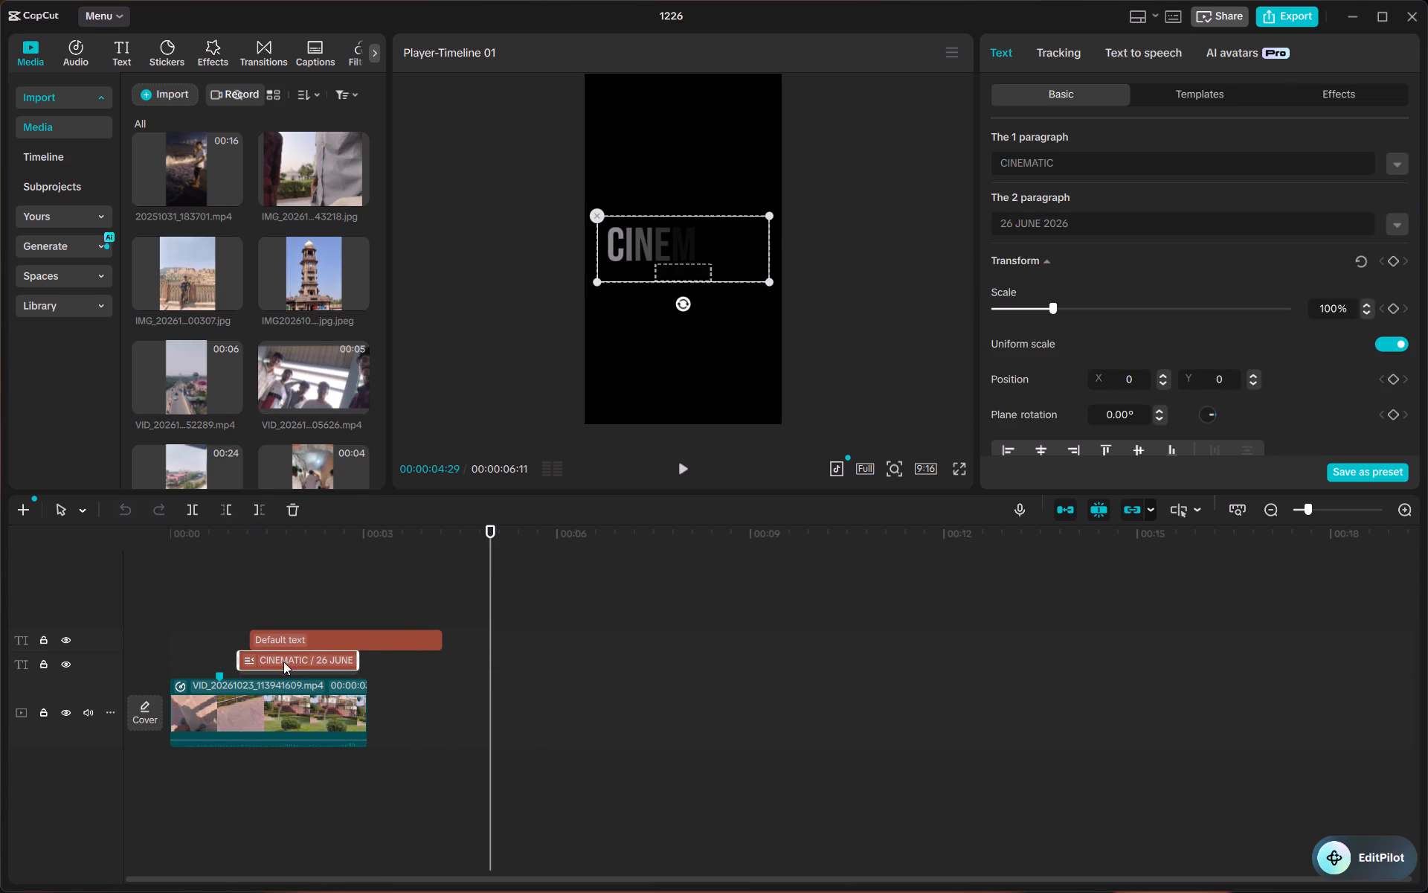
left_click_drag(283, 662, 272, 668)
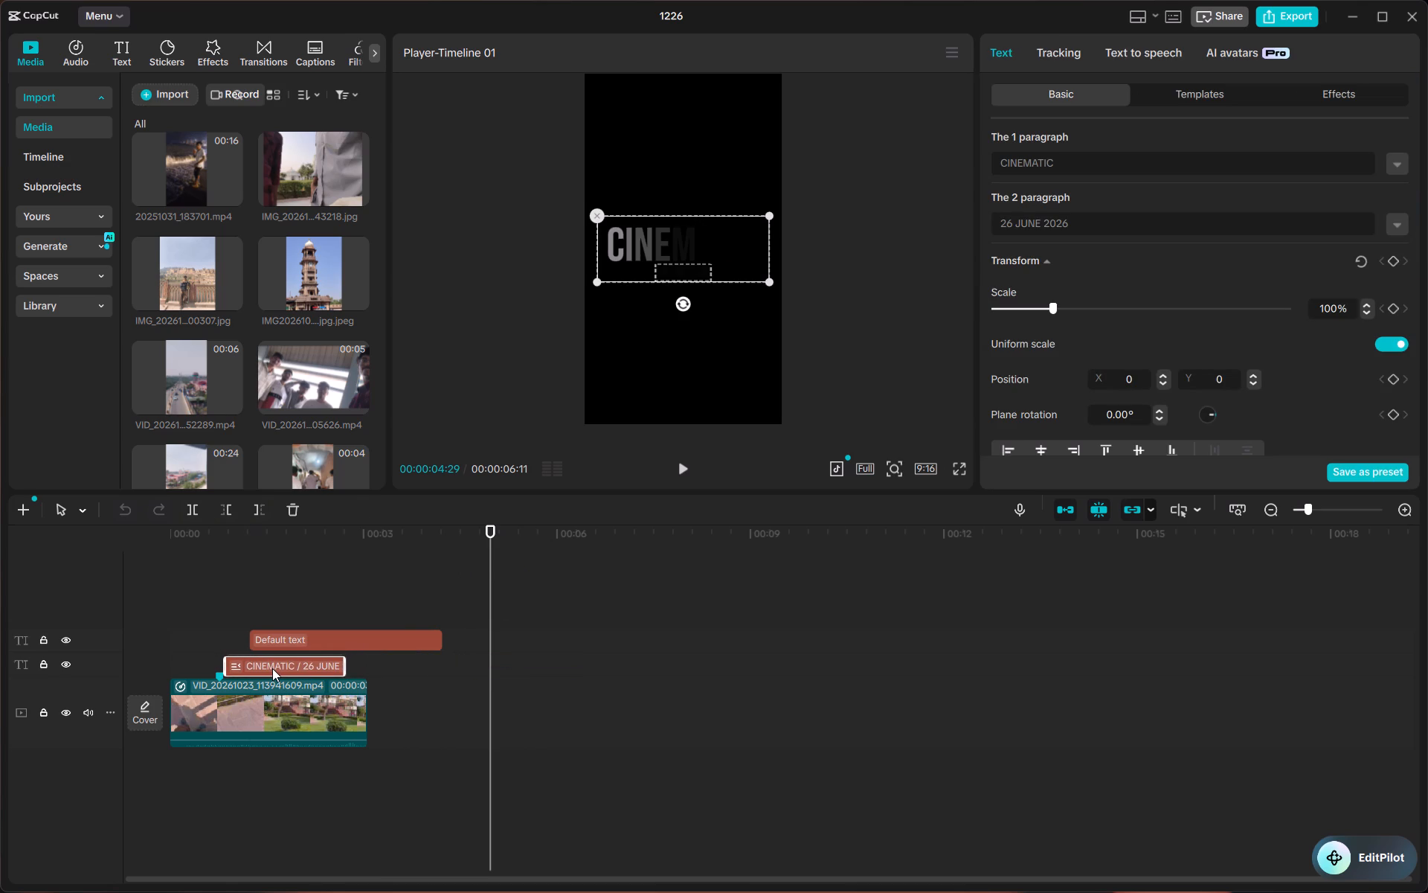
left_click_drag(272, 668, 272, 669)
Delete the Default text clip from the upper text track.
left_click_drag(440, 566, 280, 580)
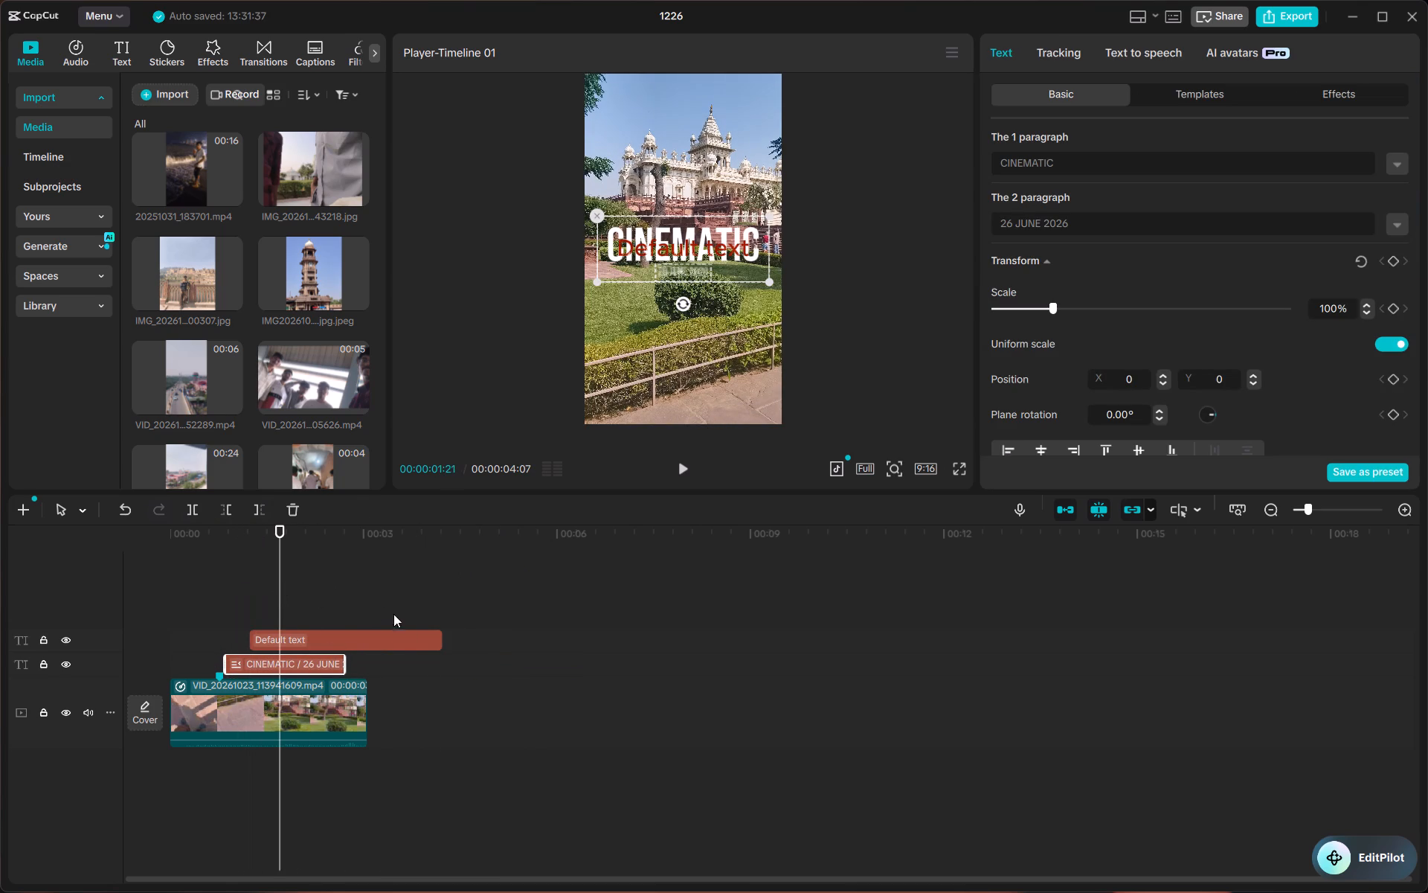
left_click(398, 639)
key("BackSpace")
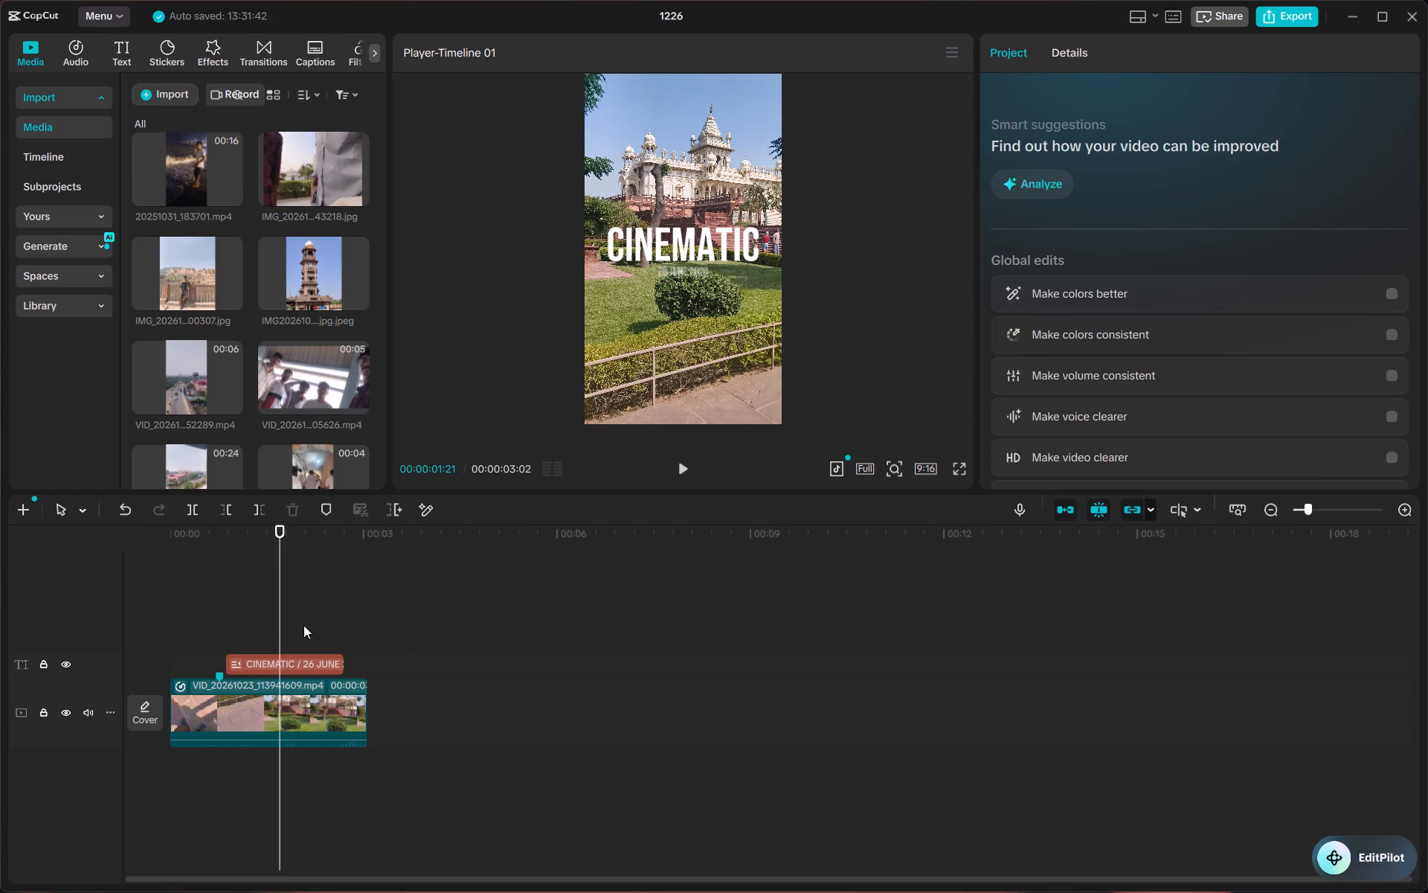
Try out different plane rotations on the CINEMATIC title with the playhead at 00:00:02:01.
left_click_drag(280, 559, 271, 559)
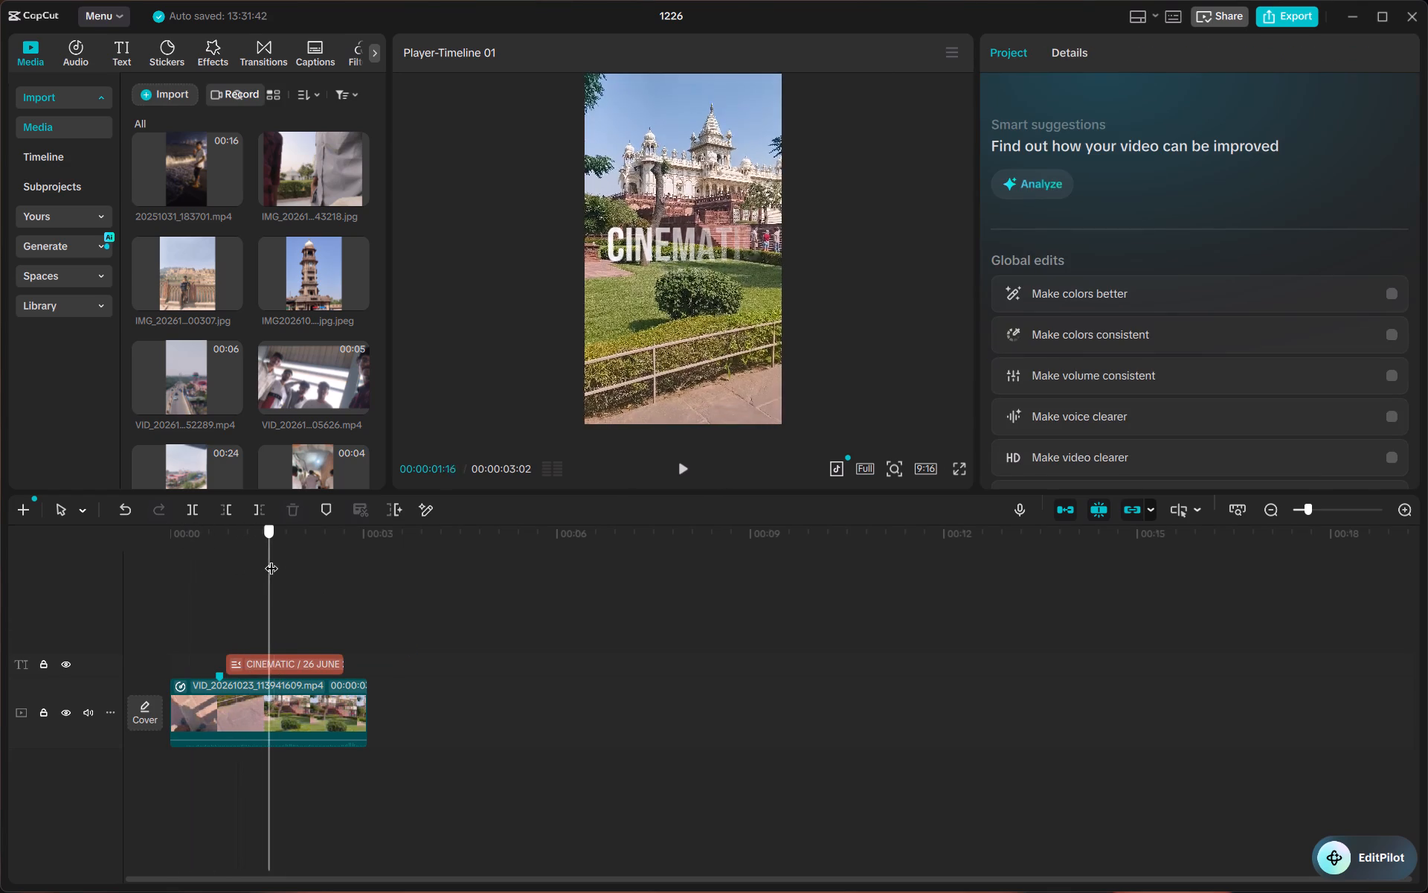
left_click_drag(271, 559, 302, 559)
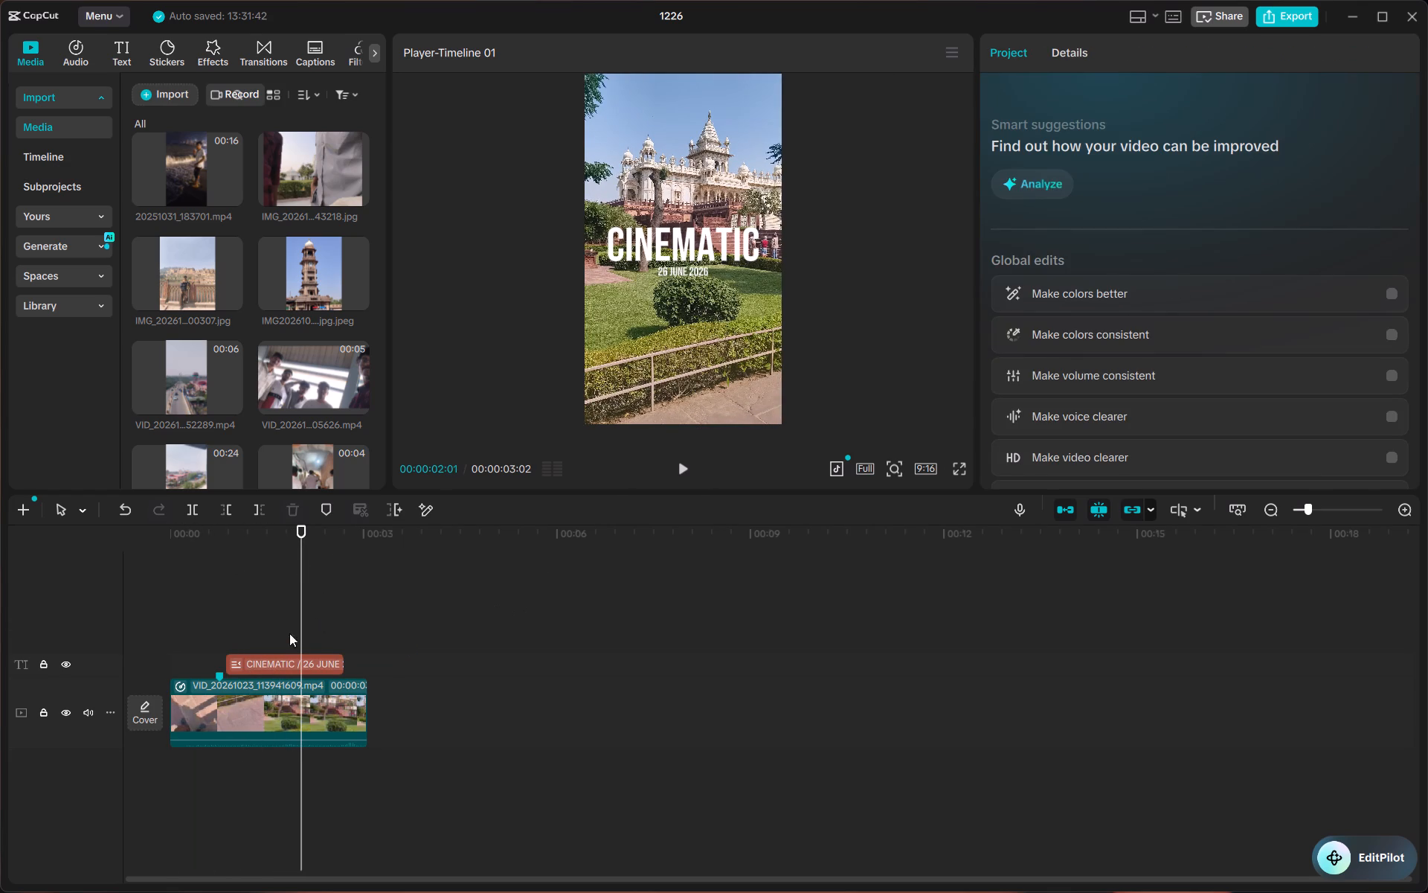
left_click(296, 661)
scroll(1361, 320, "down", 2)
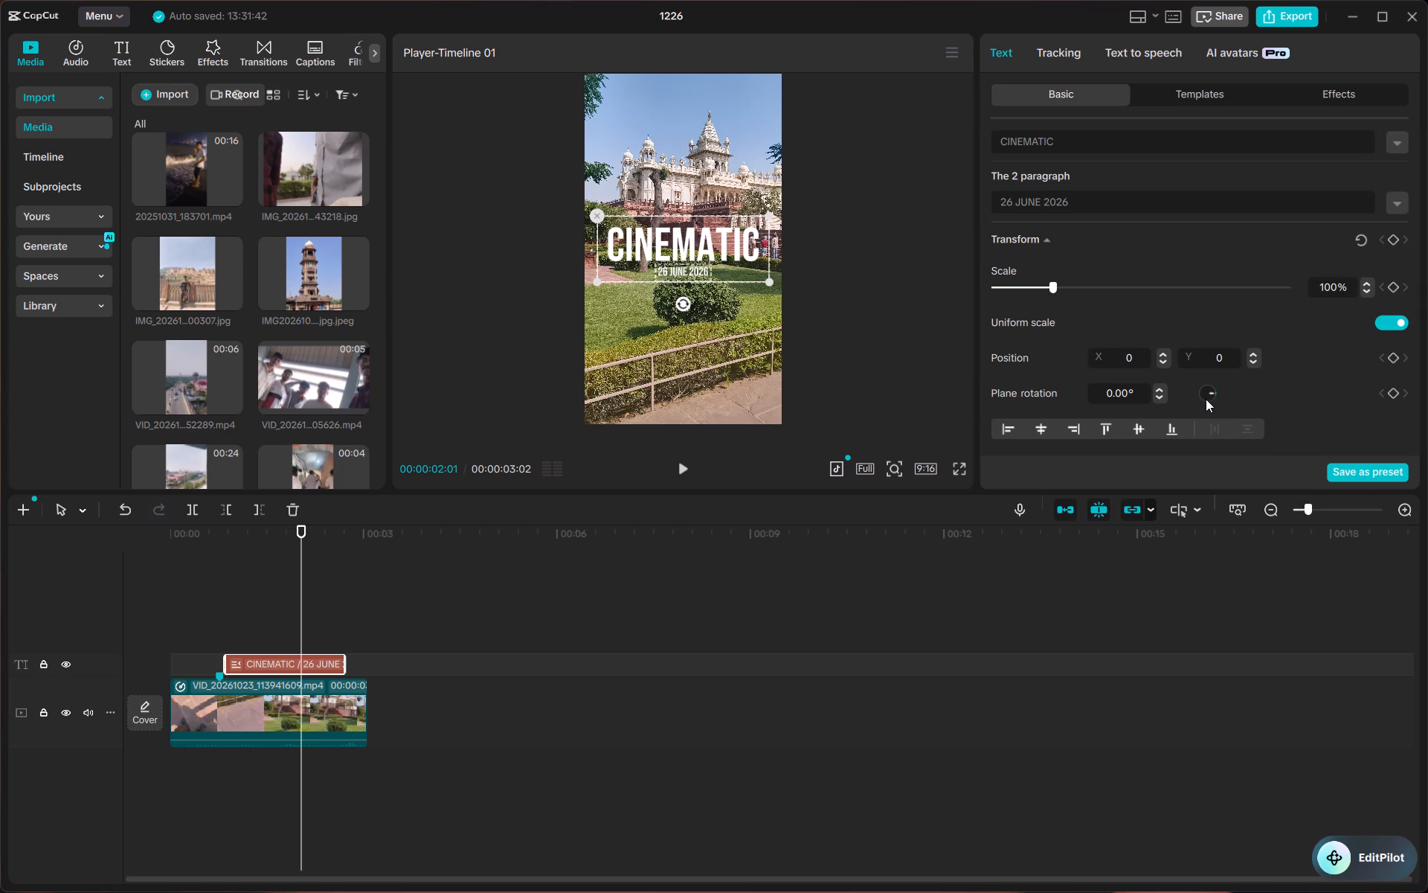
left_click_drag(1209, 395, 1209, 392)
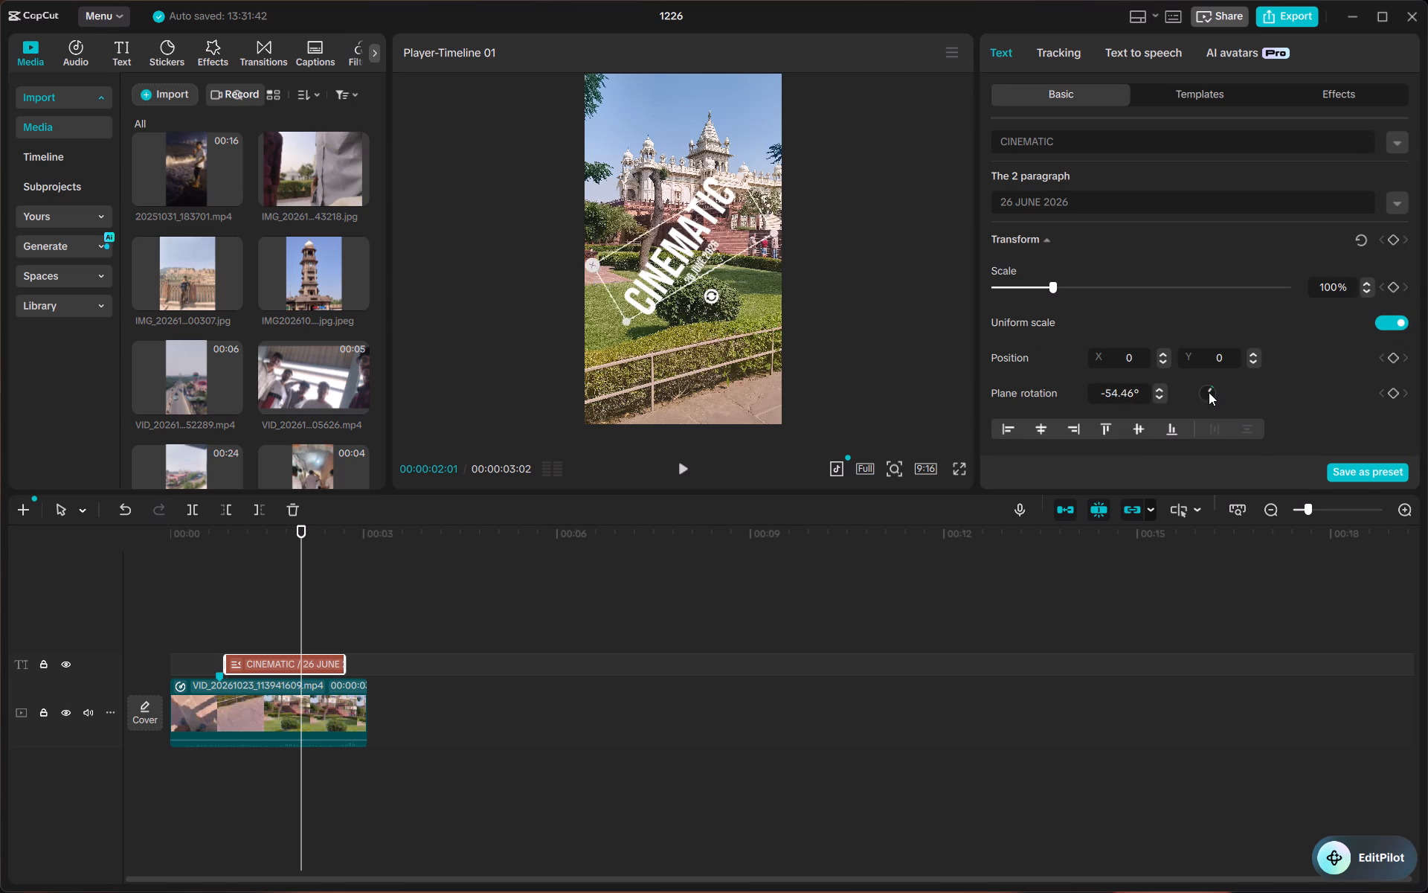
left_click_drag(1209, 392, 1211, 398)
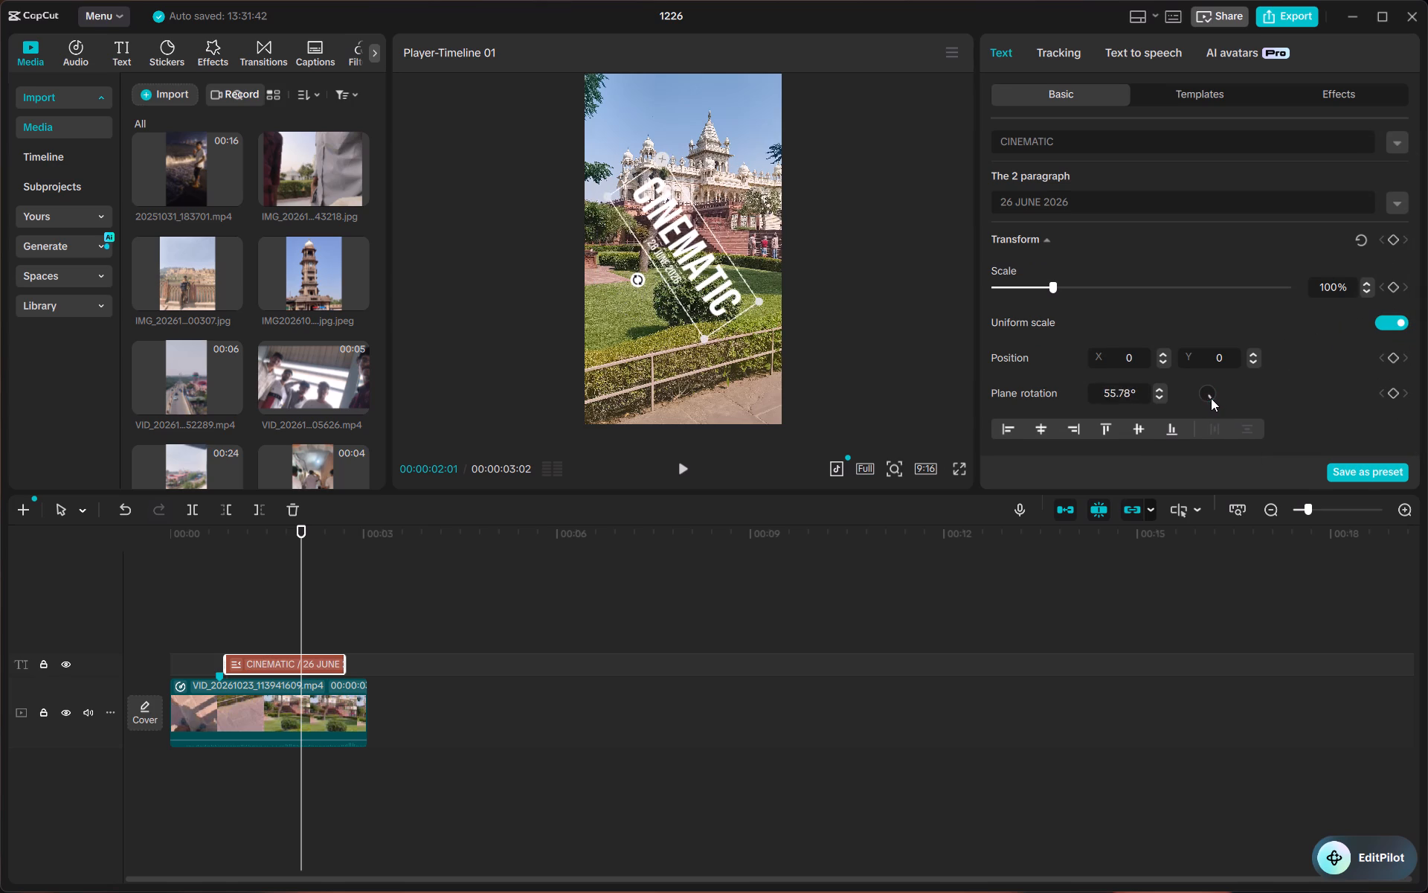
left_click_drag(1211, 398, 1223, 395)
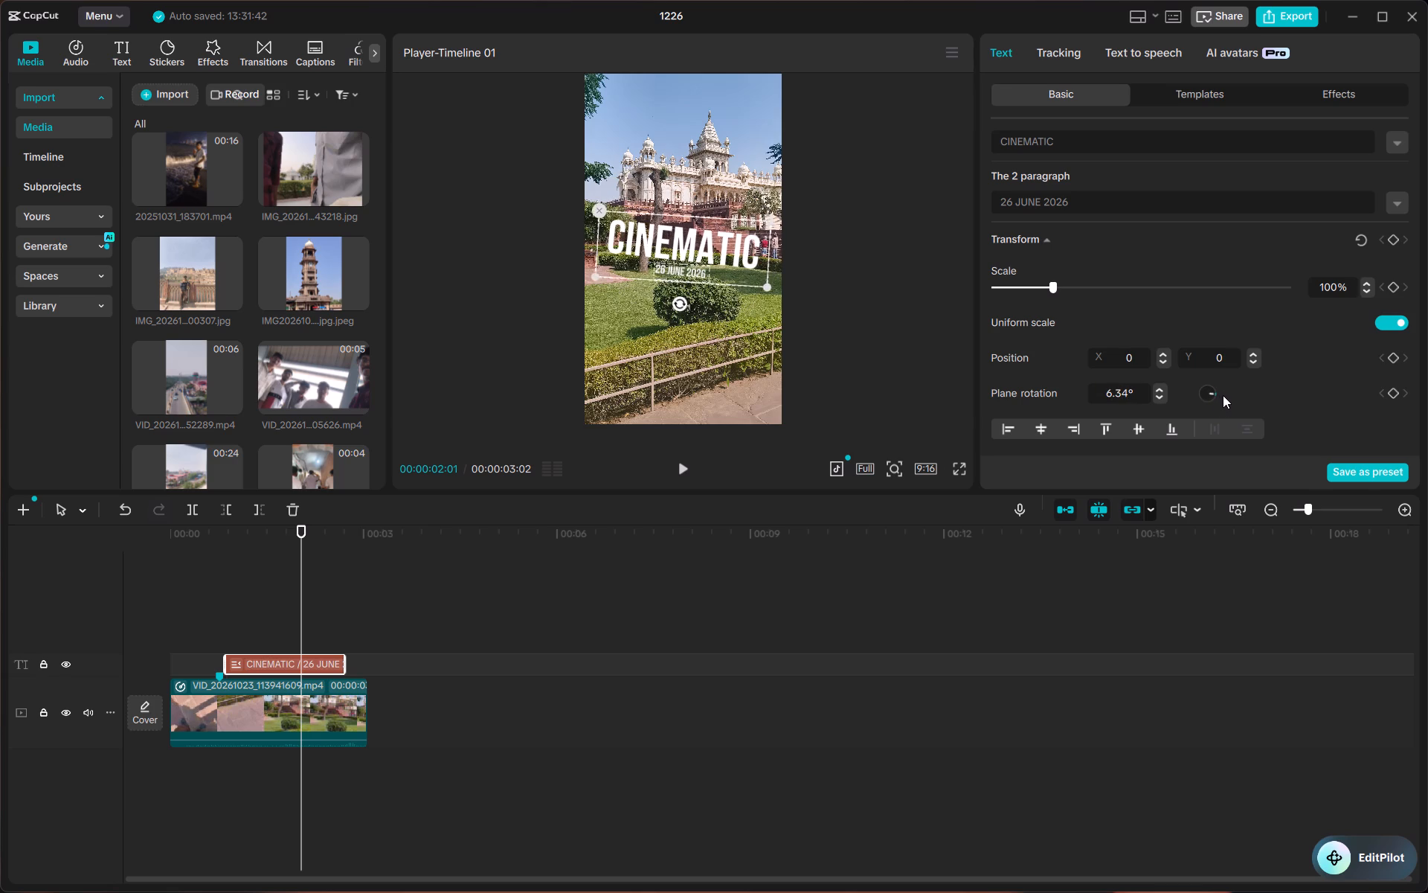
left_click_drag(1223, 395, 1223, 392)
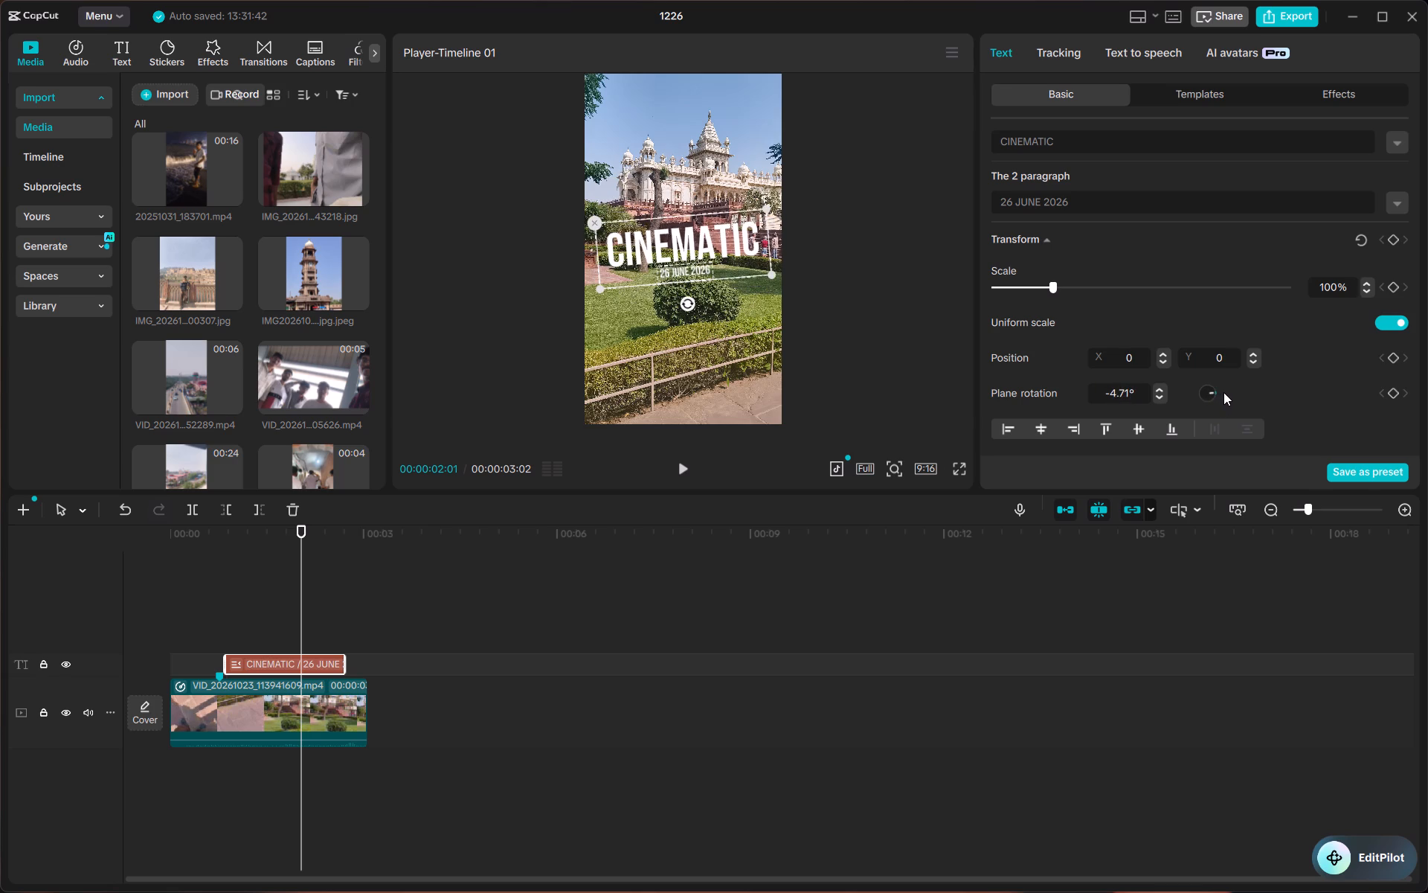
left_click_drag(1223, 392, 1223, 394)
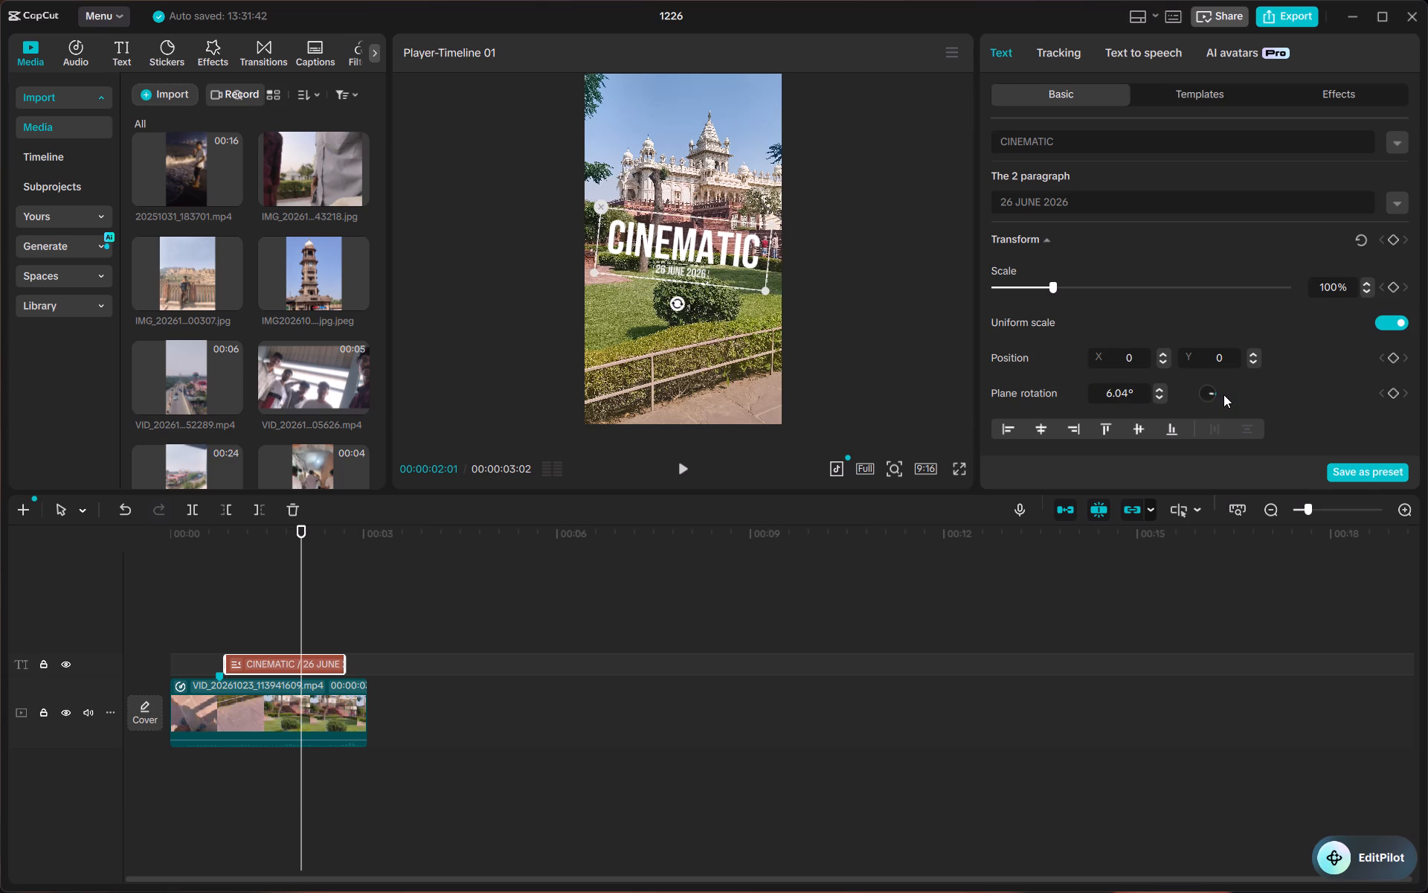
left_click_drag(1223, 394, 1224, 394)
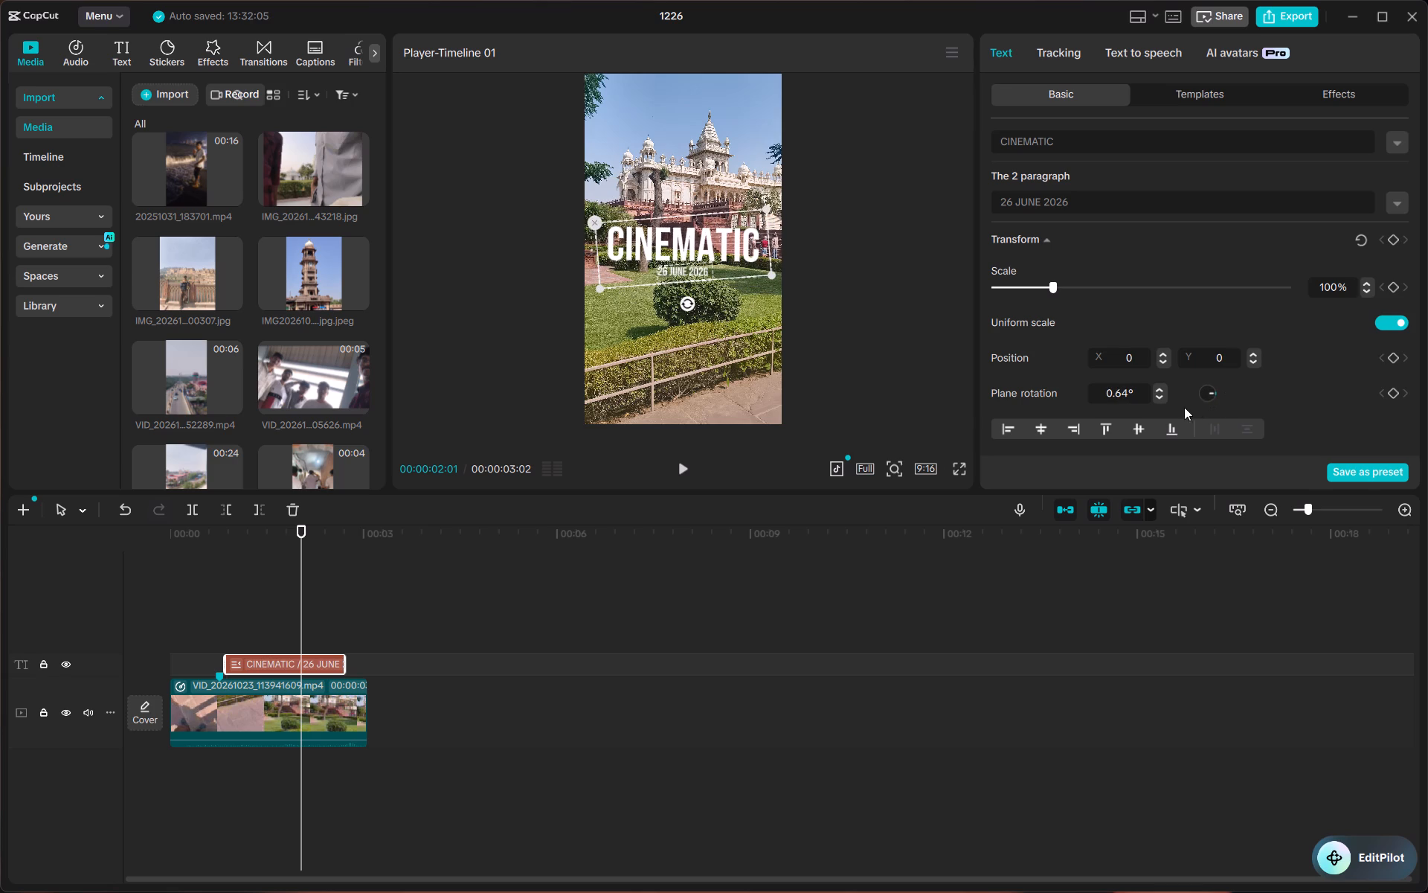
Set the CINEMATIC title's plane rotation to 0°.
left_click(1128, 387)
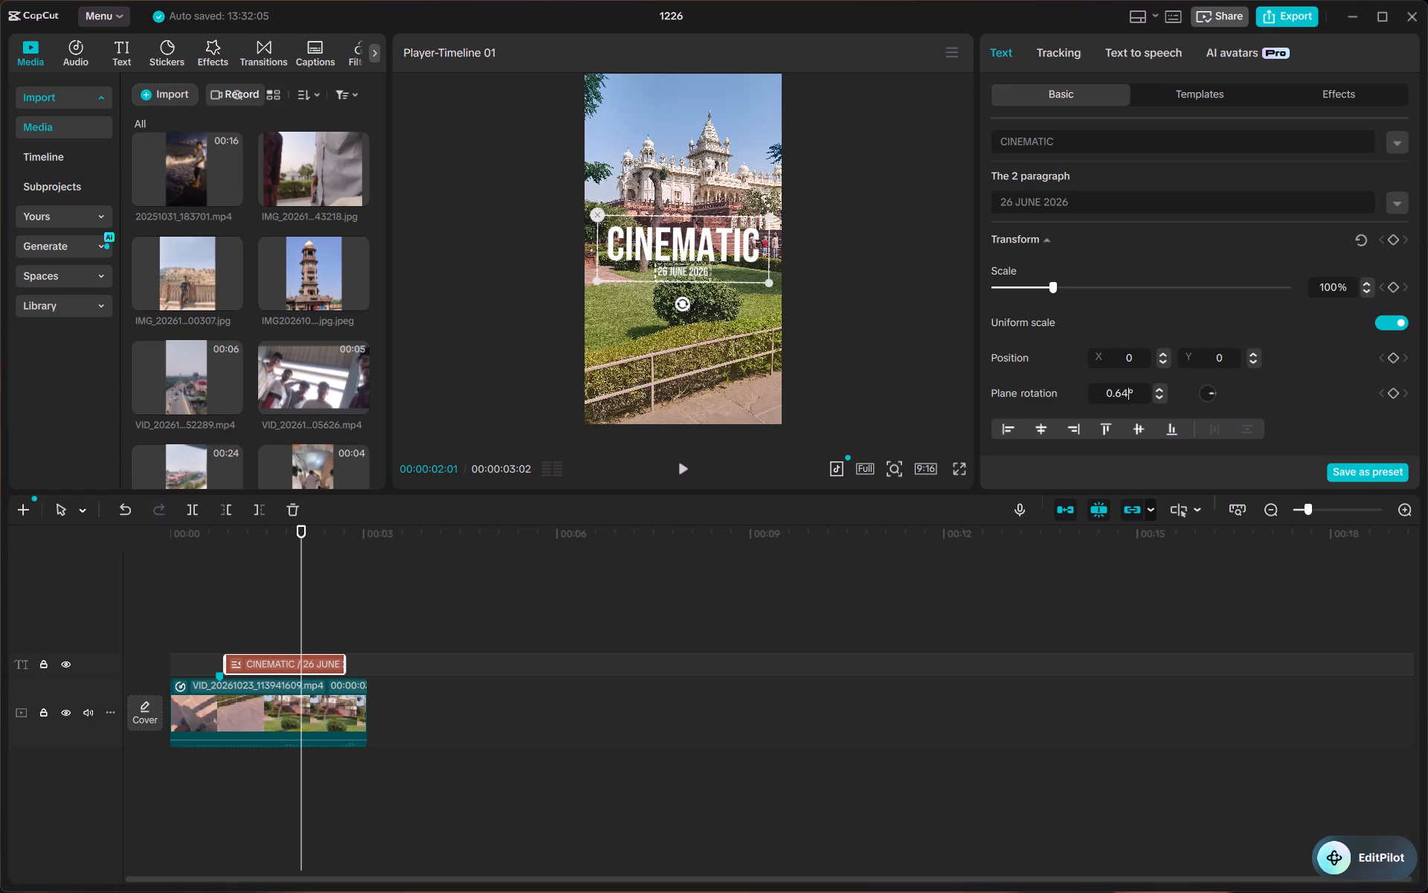
key("BackSpace")
key("BackSpace")
key("BackSpace")
key("BackSpace")
type("00")
key("Return")
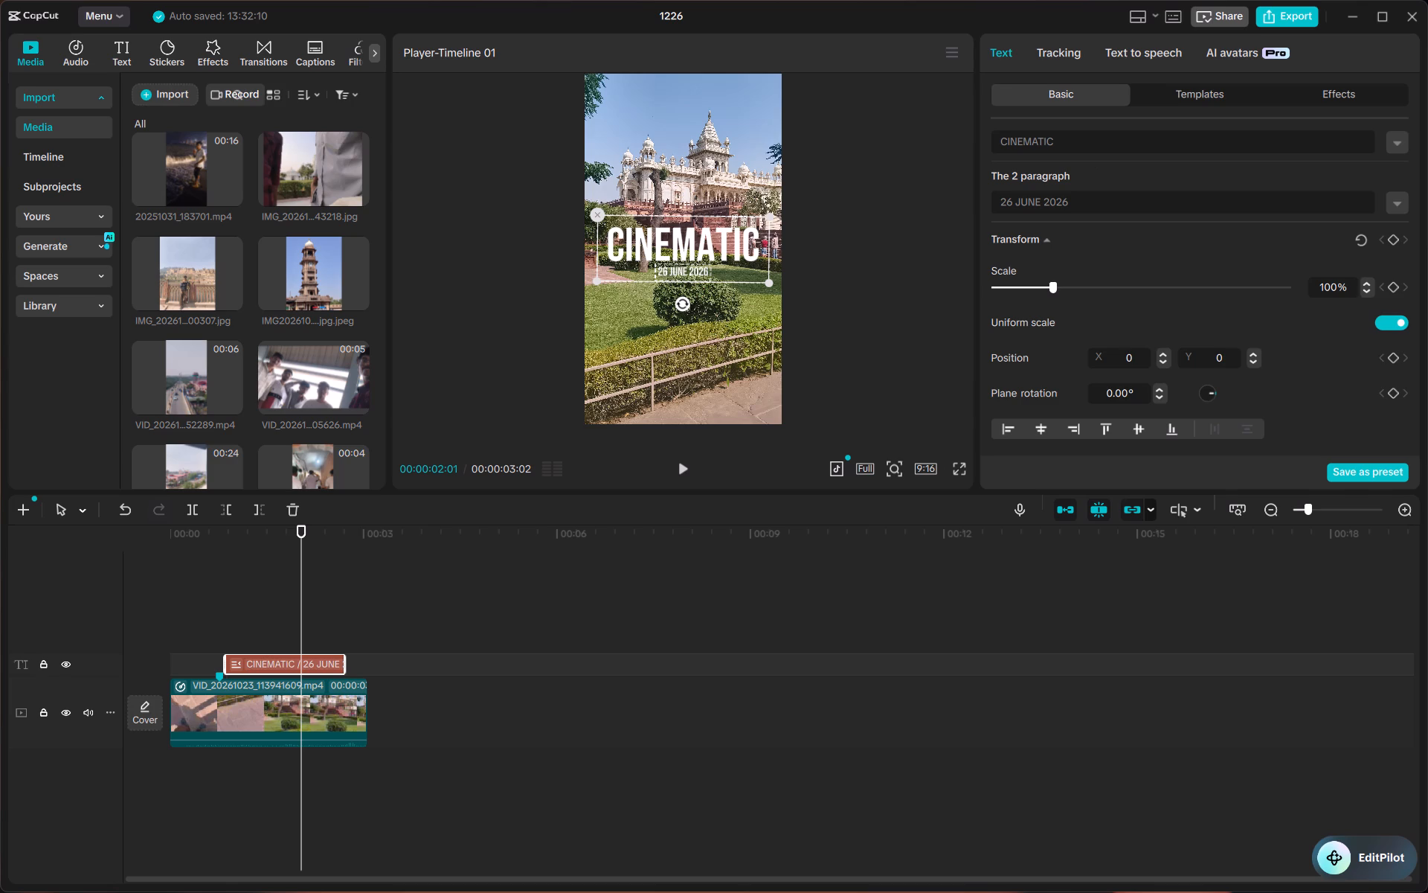
Change the font of the title's first paragraph, CINEMATIC, to Oswald-Bold.
left_click(1395, 144)
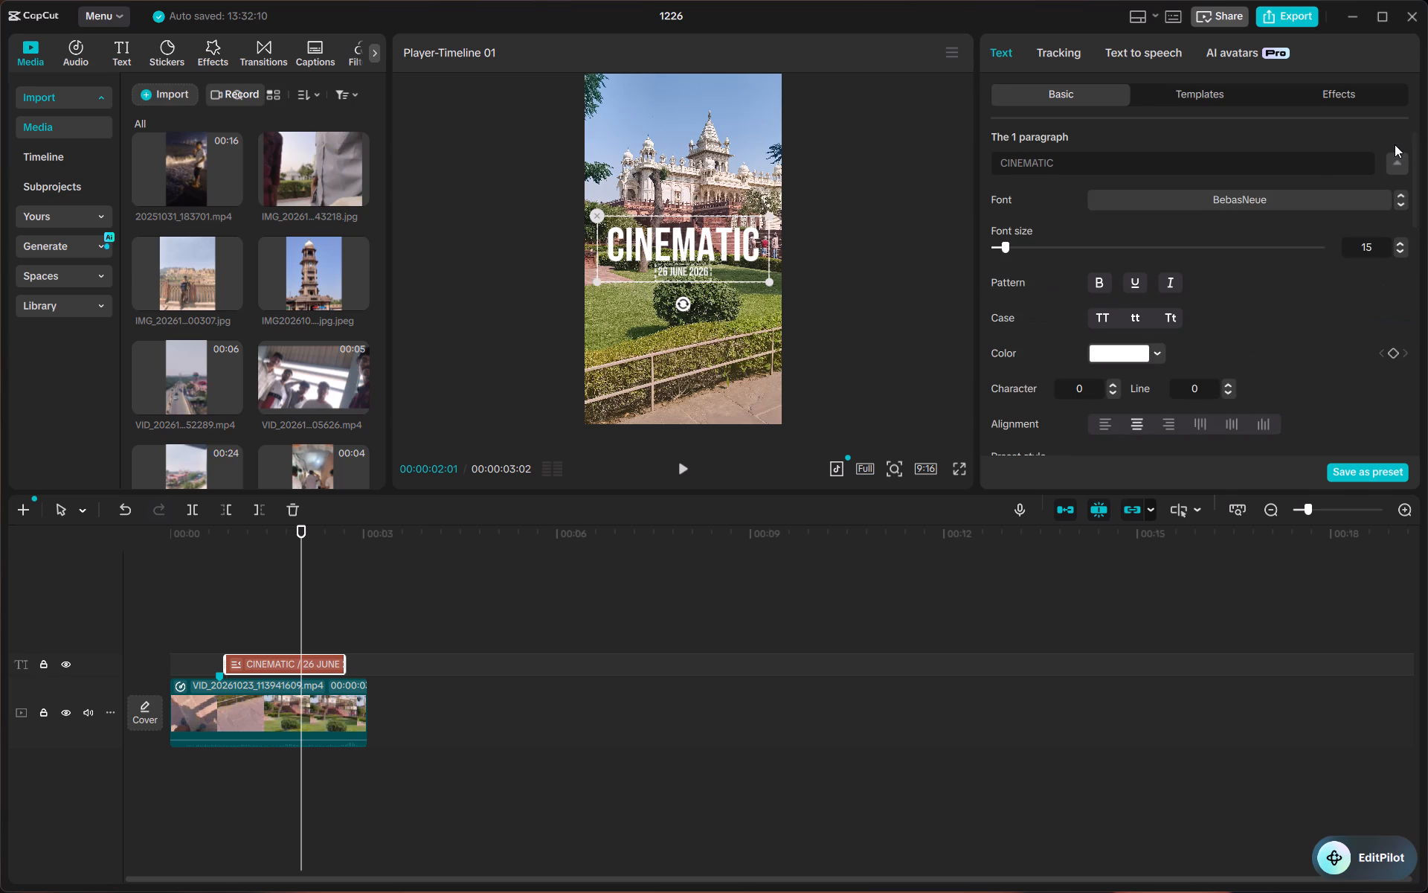
scroll(1184, 353, "down", 2)
scroll(1129, 289, "up", 1)
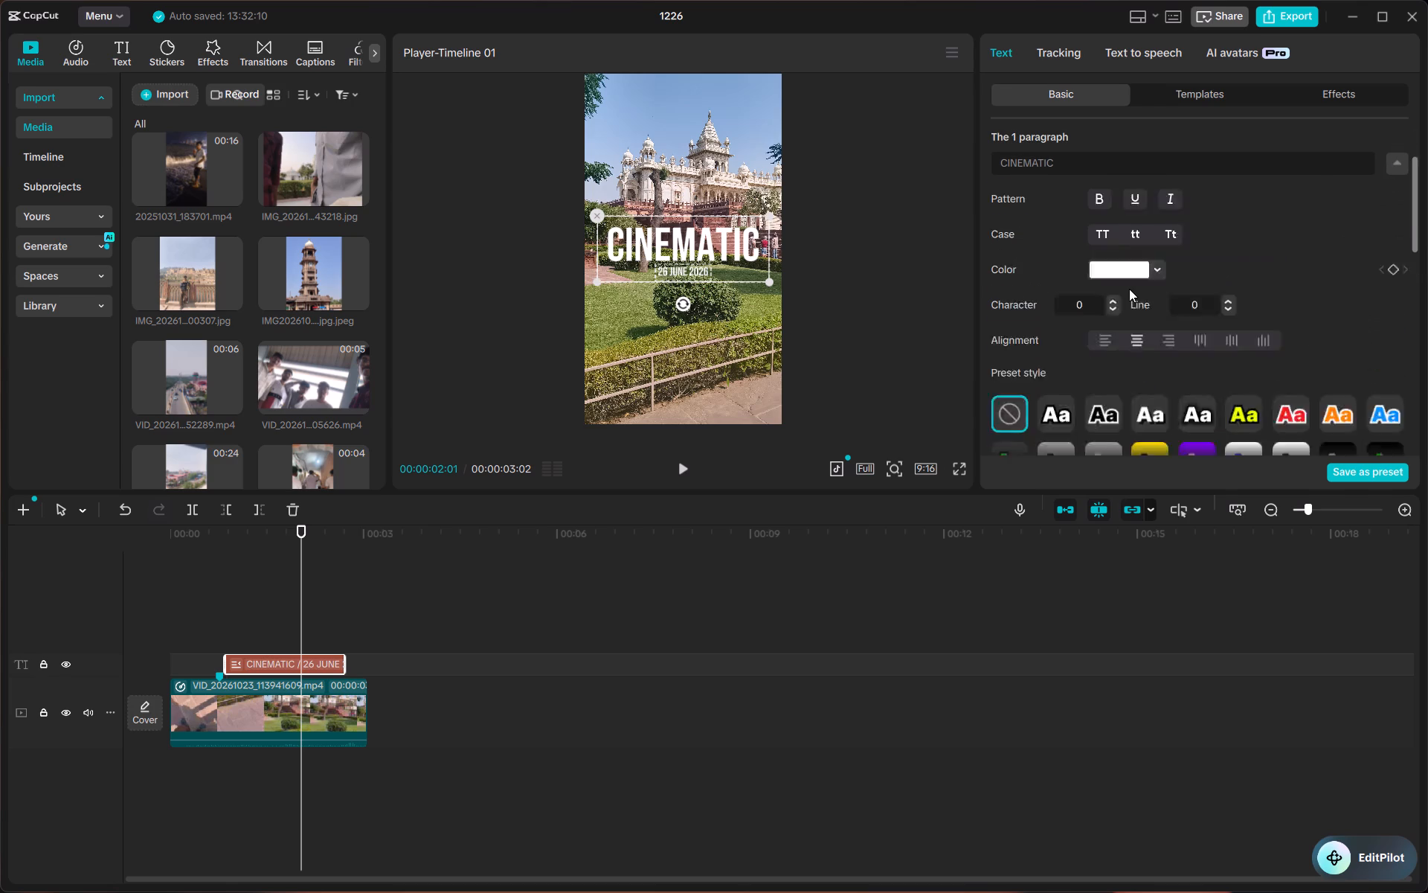
scroll(1129, 289, "up", 4)
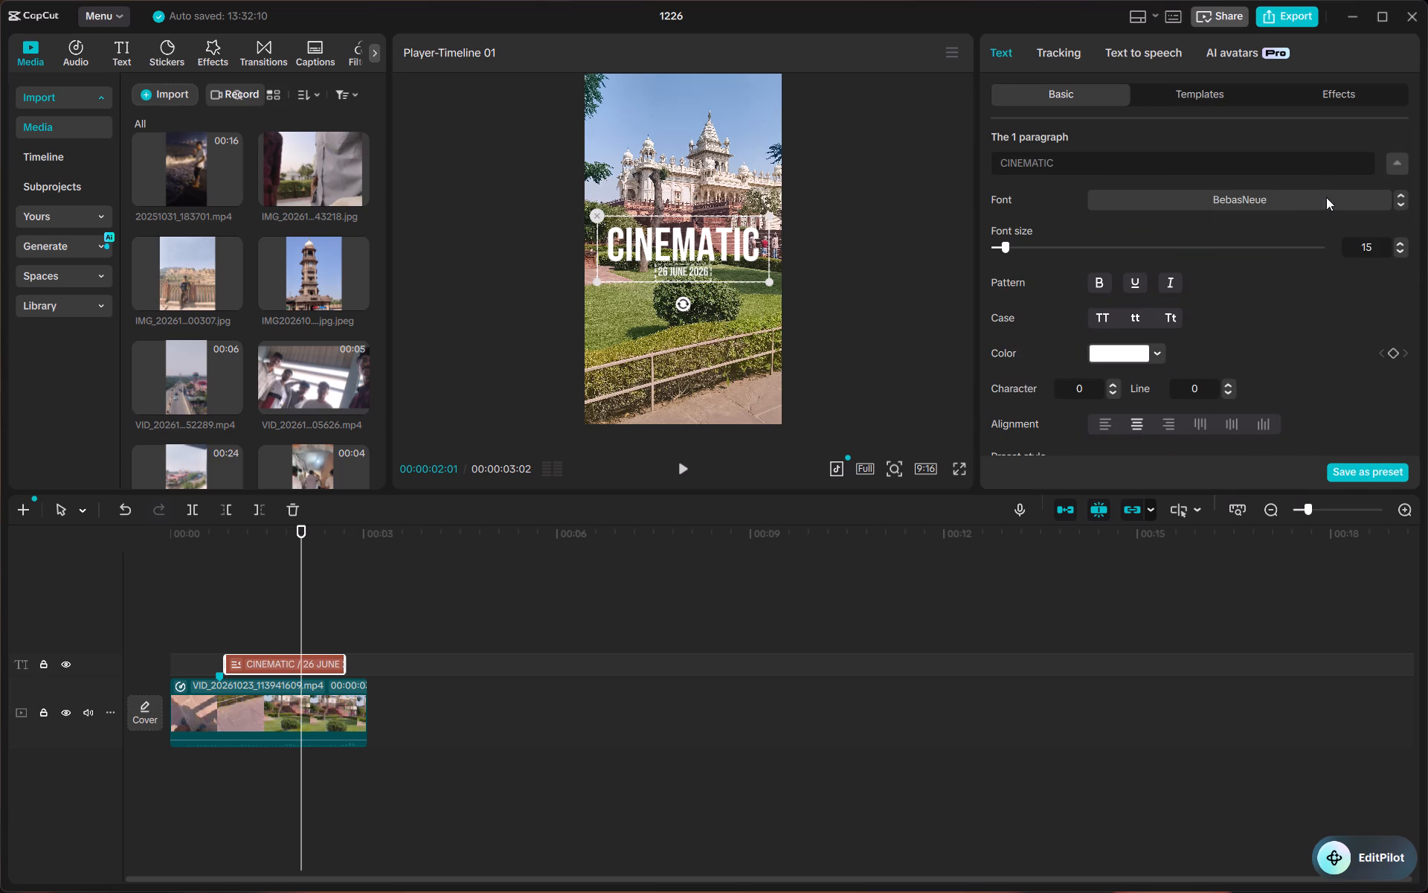
left_click(1400, 208)
left_click(1400, 208)
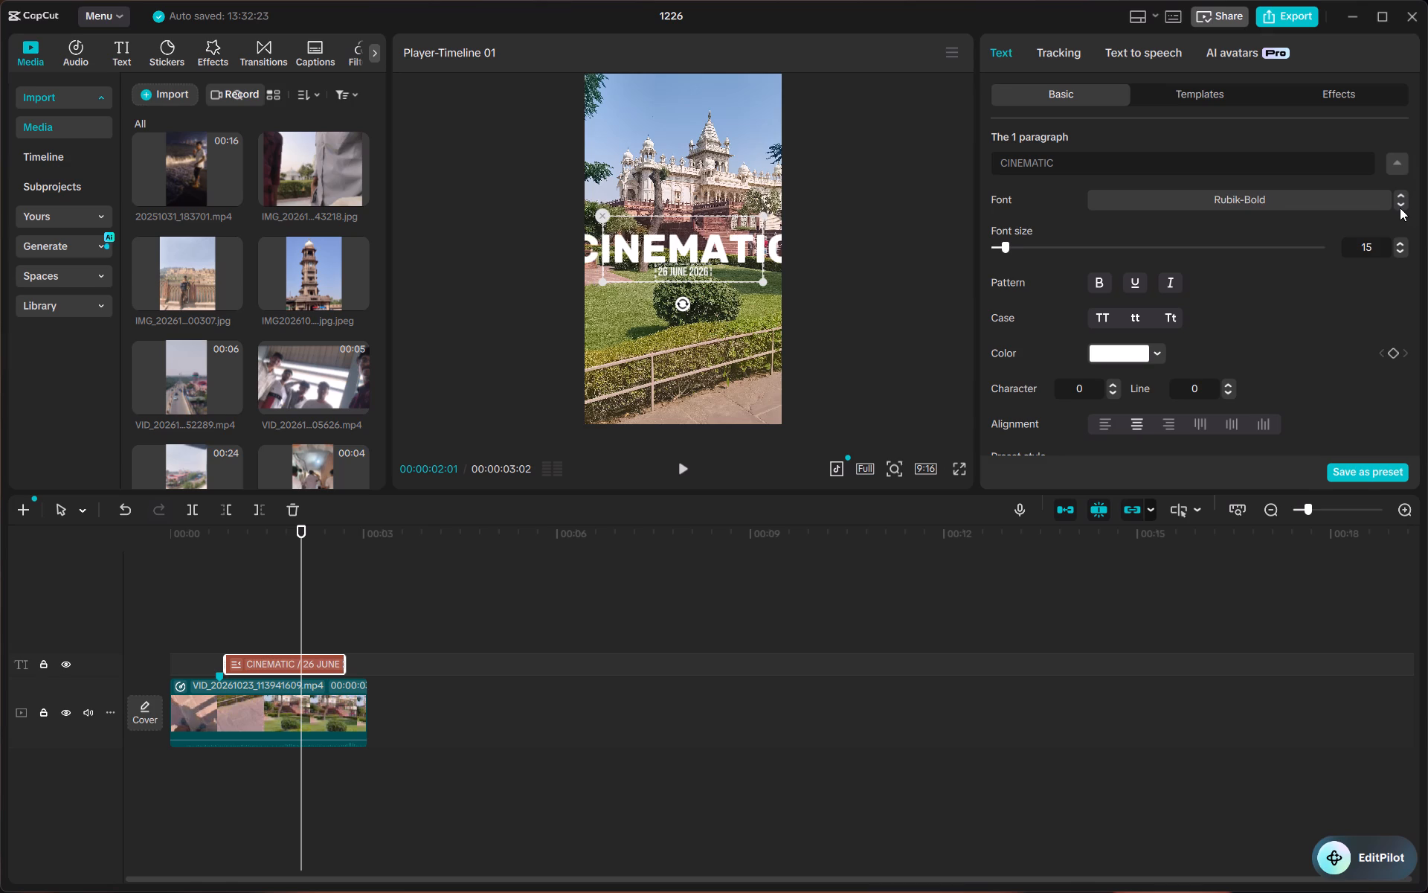
left_click(1400, 198)
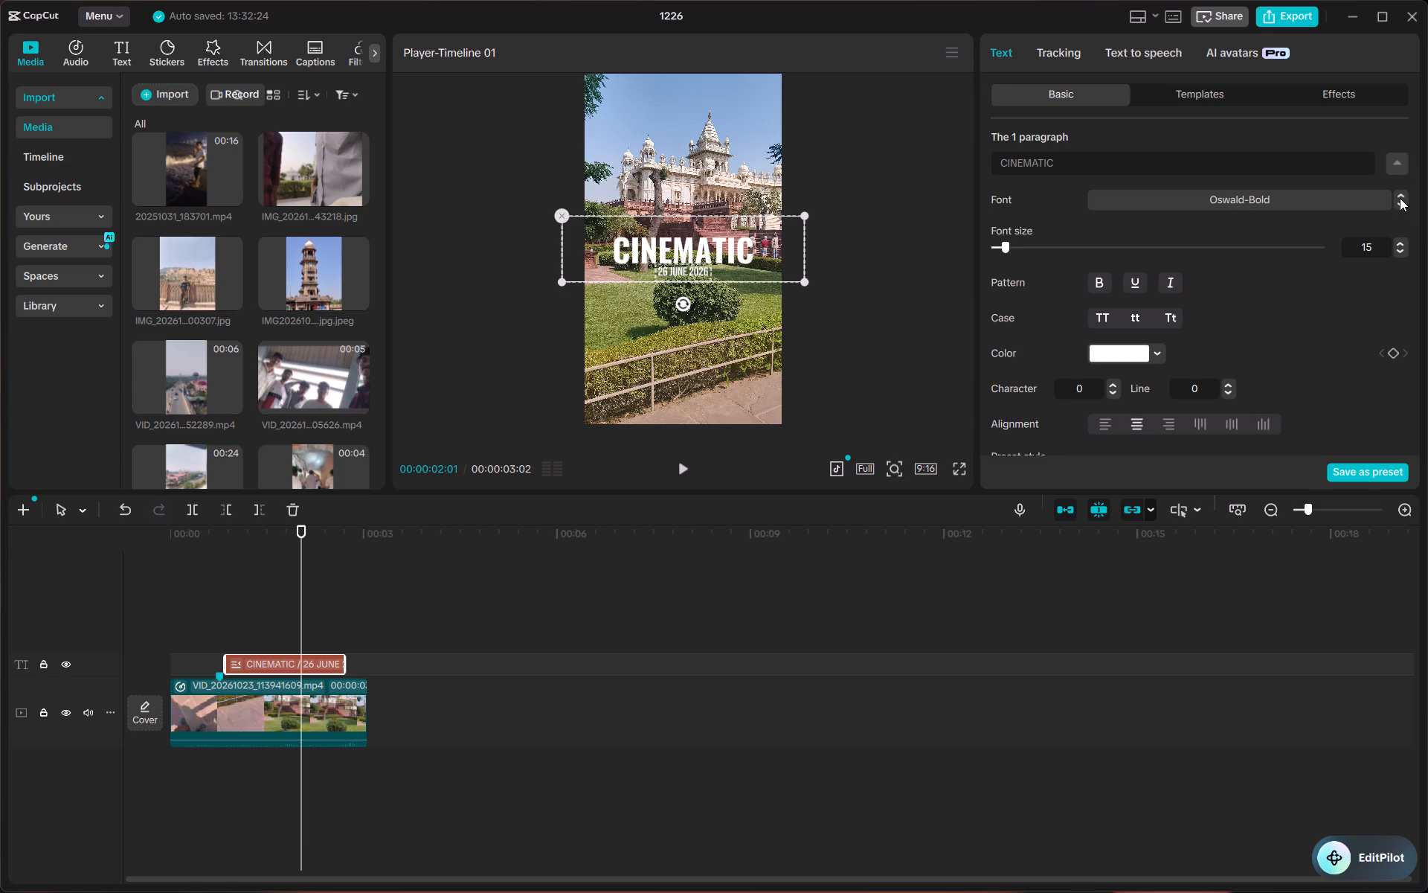
Apply the bold pattern to the title's first paragraph, CINEMATIC.
scroll(1221, 330, "down", 2)
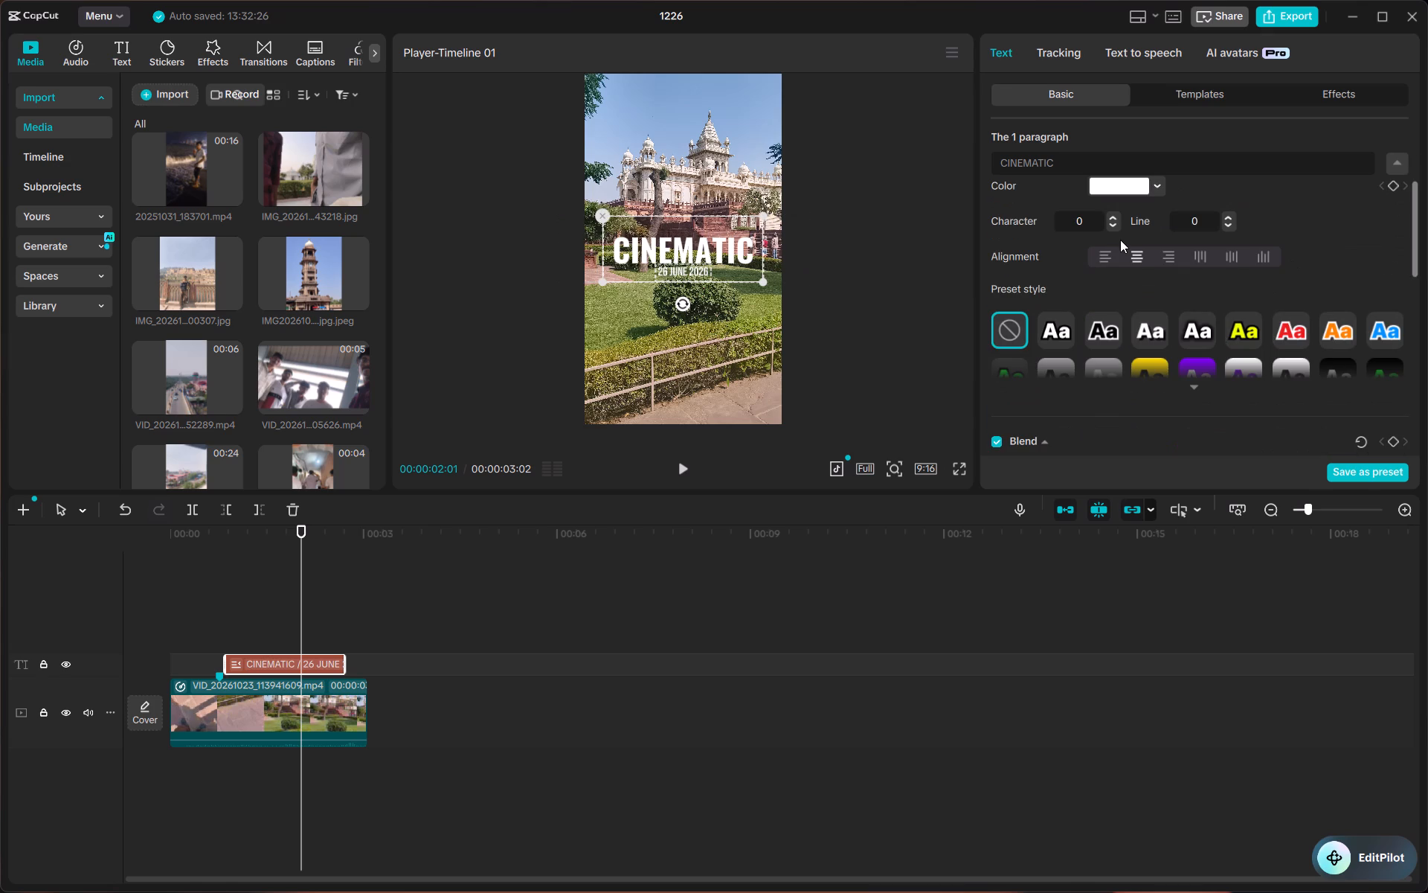
scroll(1125, 239, "up", 3)
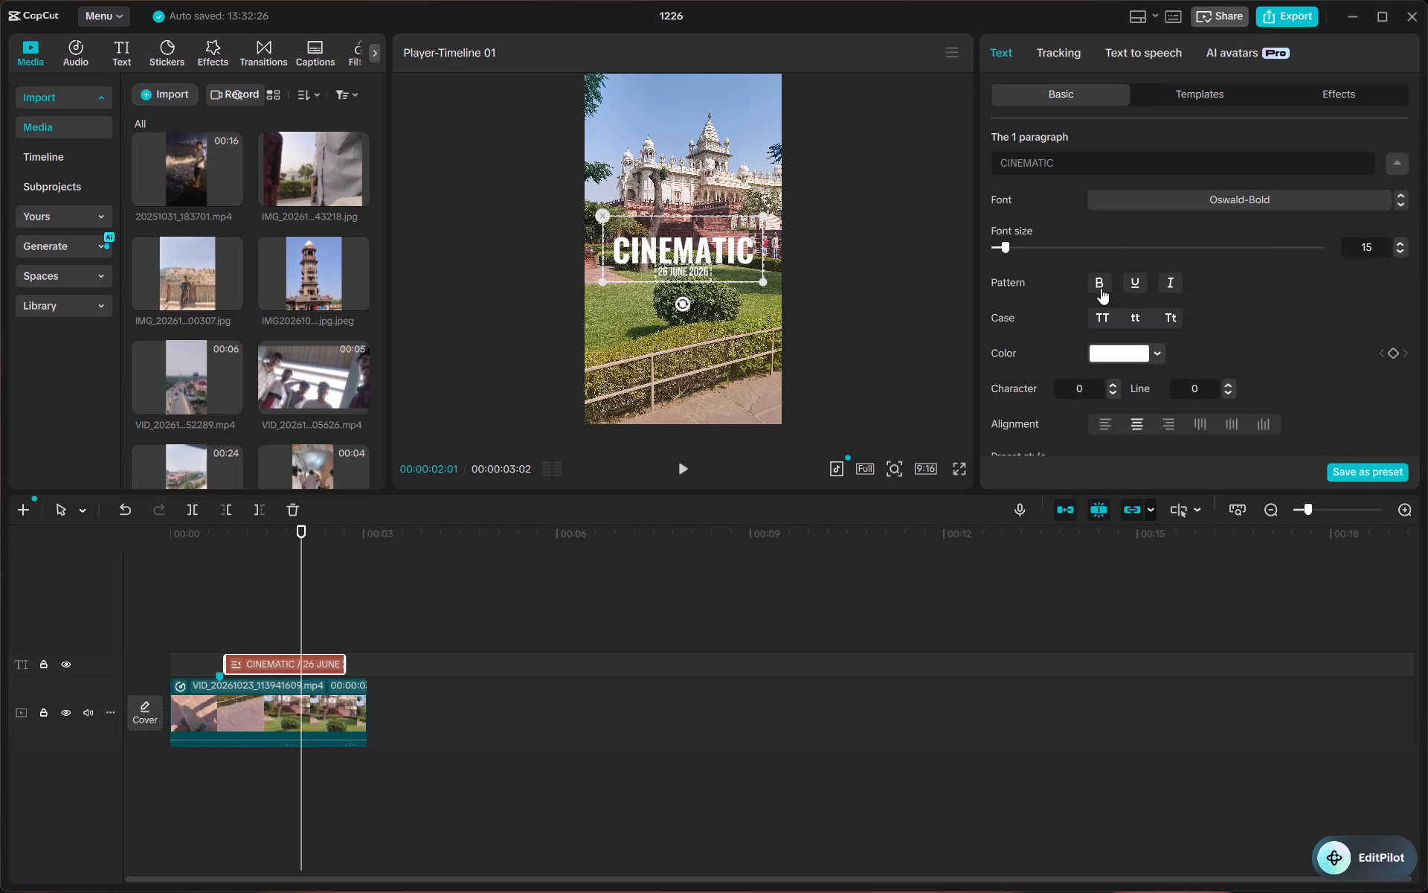
left_click(1101, 280)
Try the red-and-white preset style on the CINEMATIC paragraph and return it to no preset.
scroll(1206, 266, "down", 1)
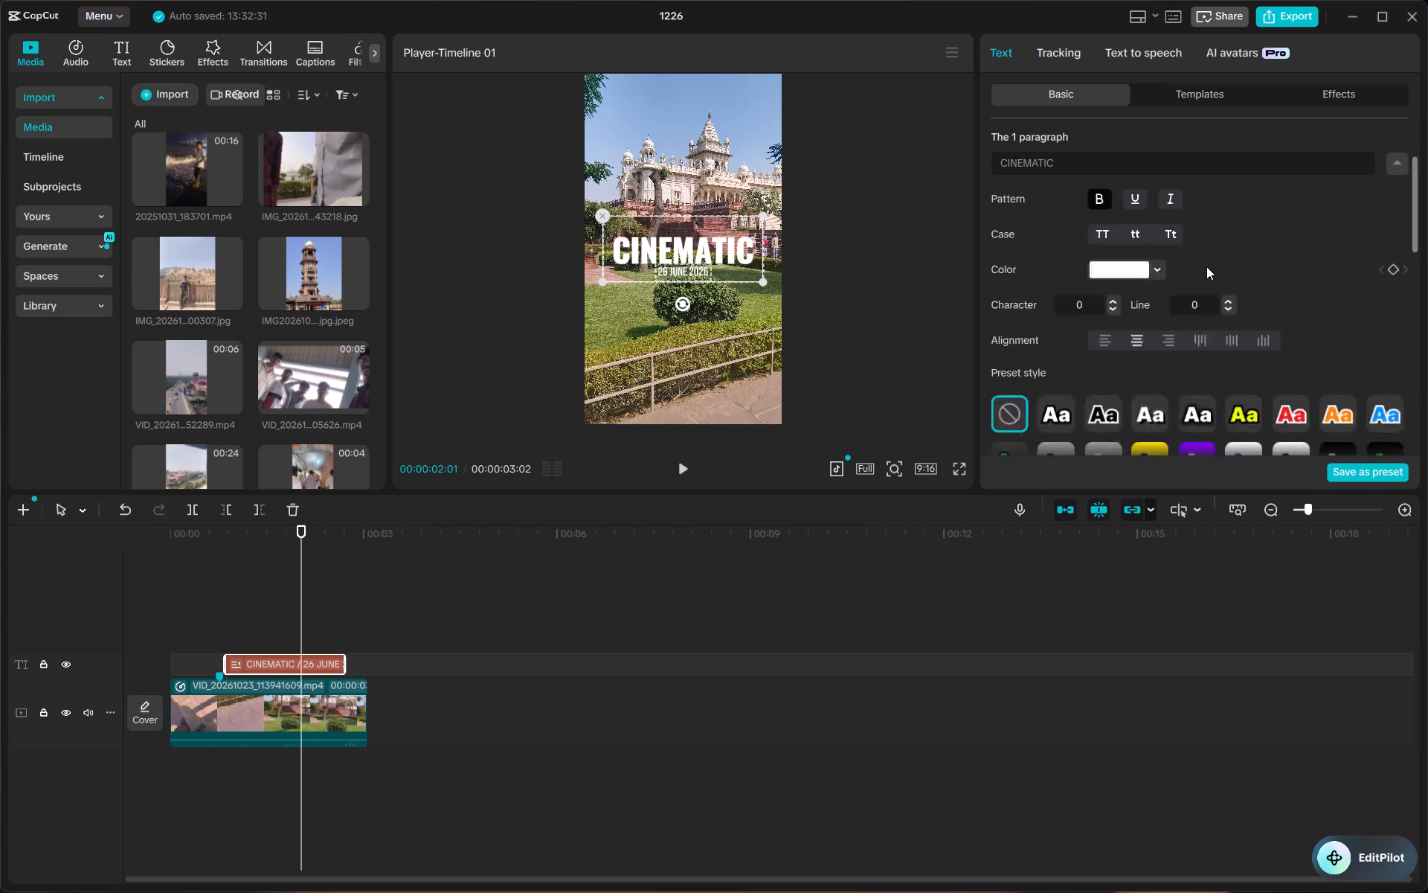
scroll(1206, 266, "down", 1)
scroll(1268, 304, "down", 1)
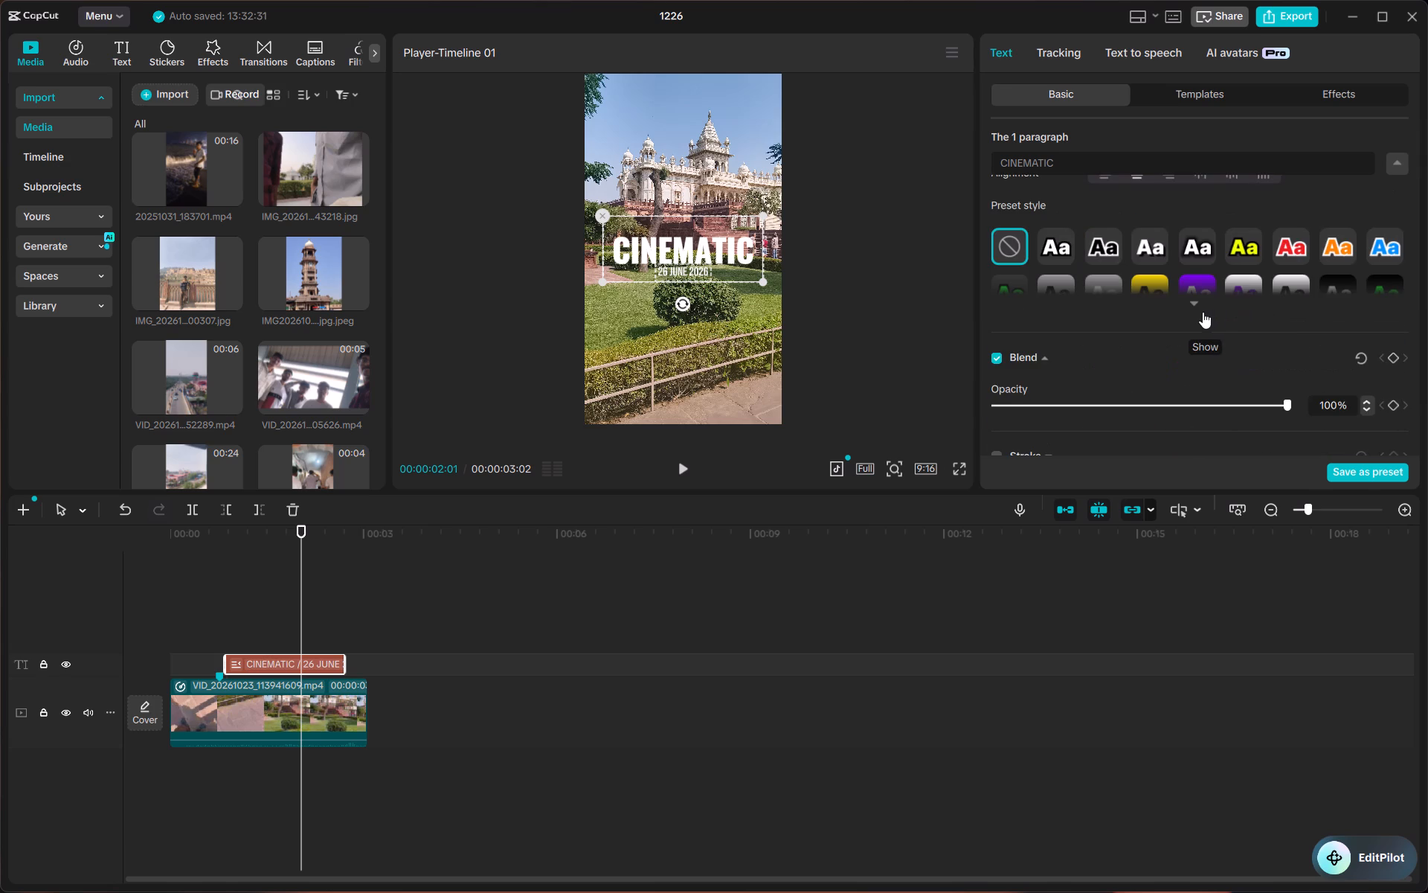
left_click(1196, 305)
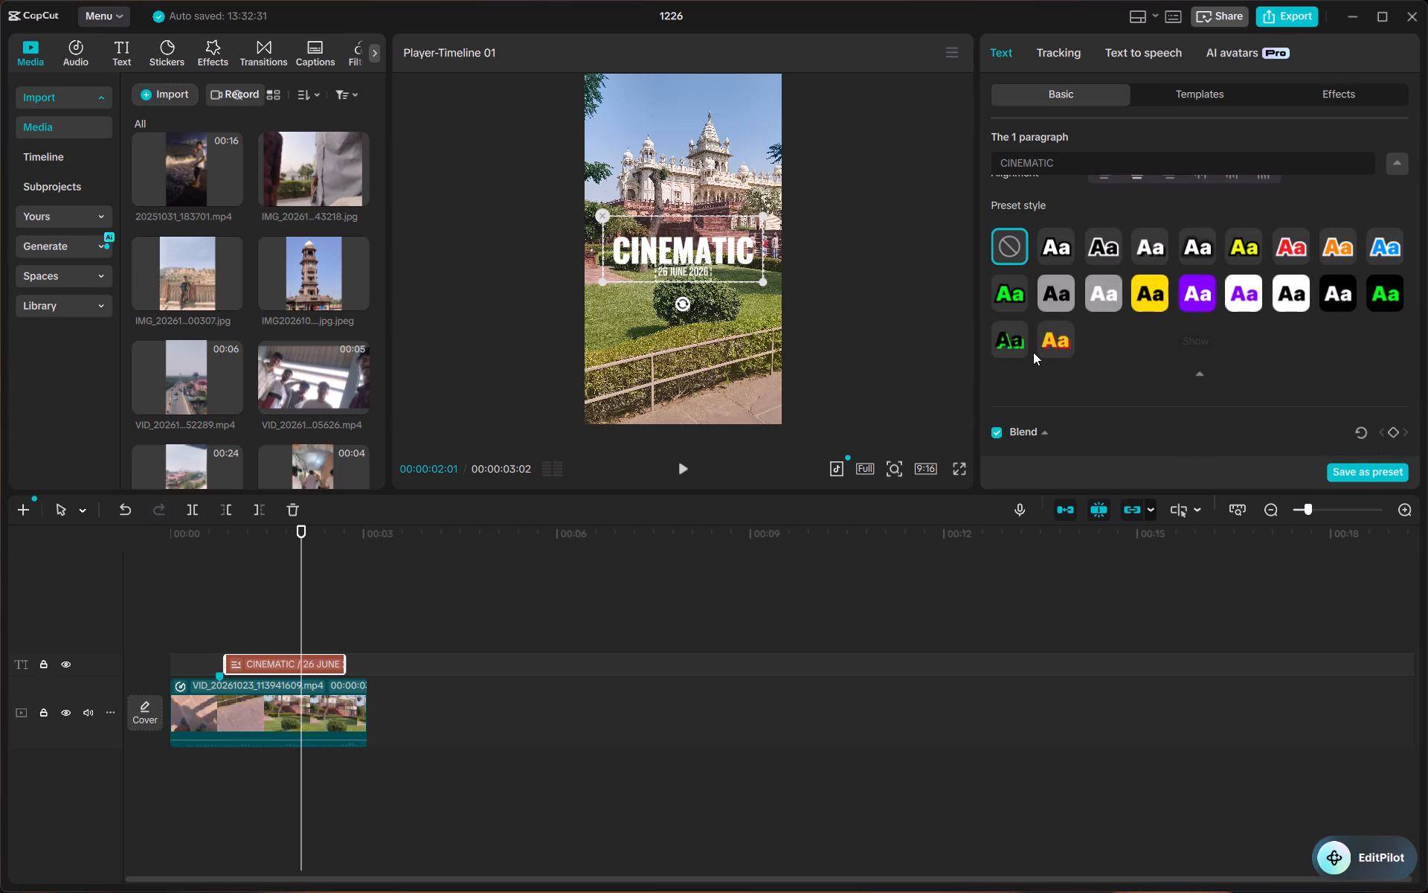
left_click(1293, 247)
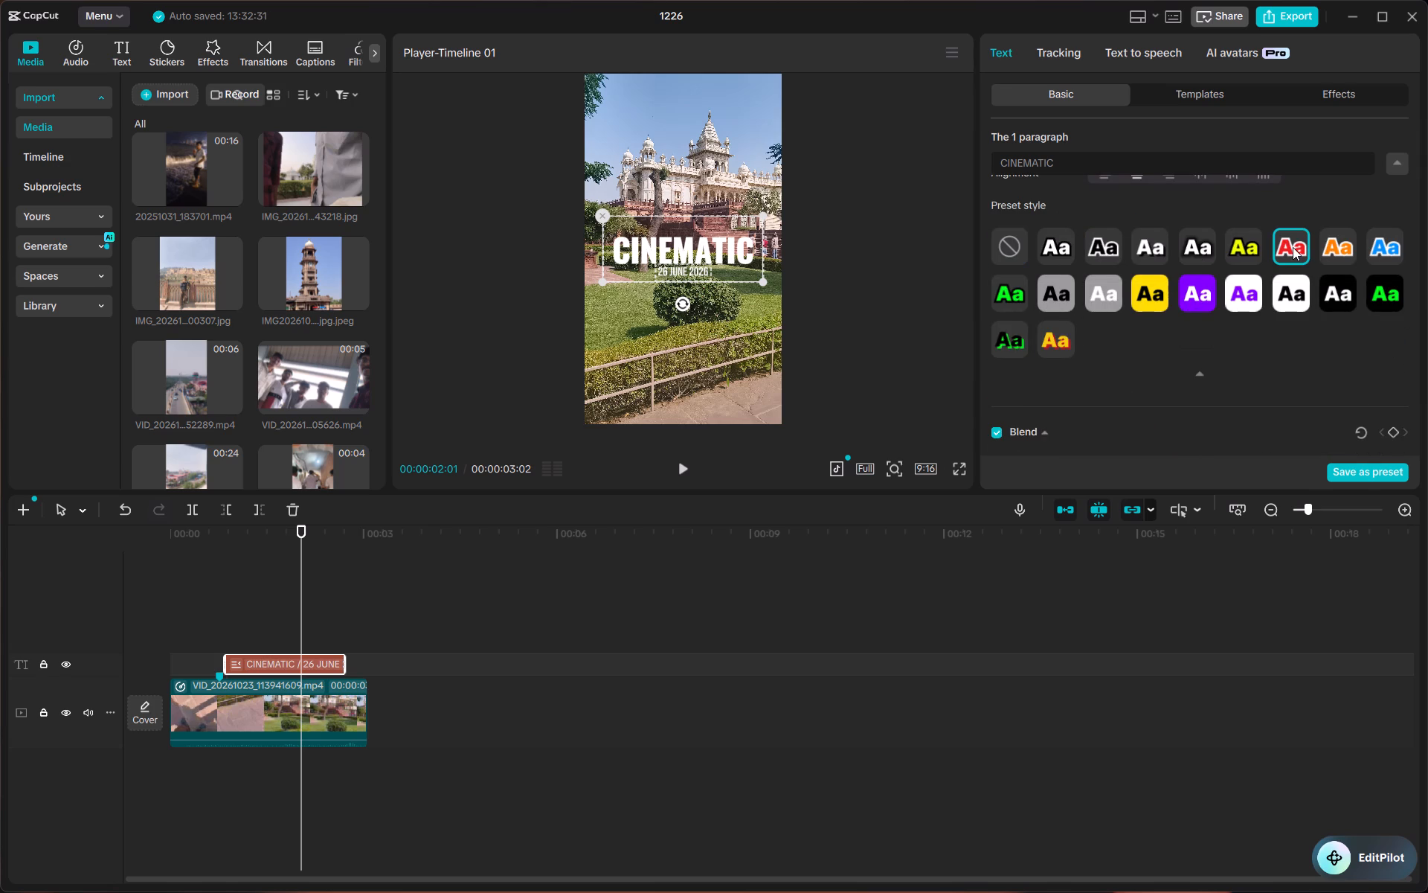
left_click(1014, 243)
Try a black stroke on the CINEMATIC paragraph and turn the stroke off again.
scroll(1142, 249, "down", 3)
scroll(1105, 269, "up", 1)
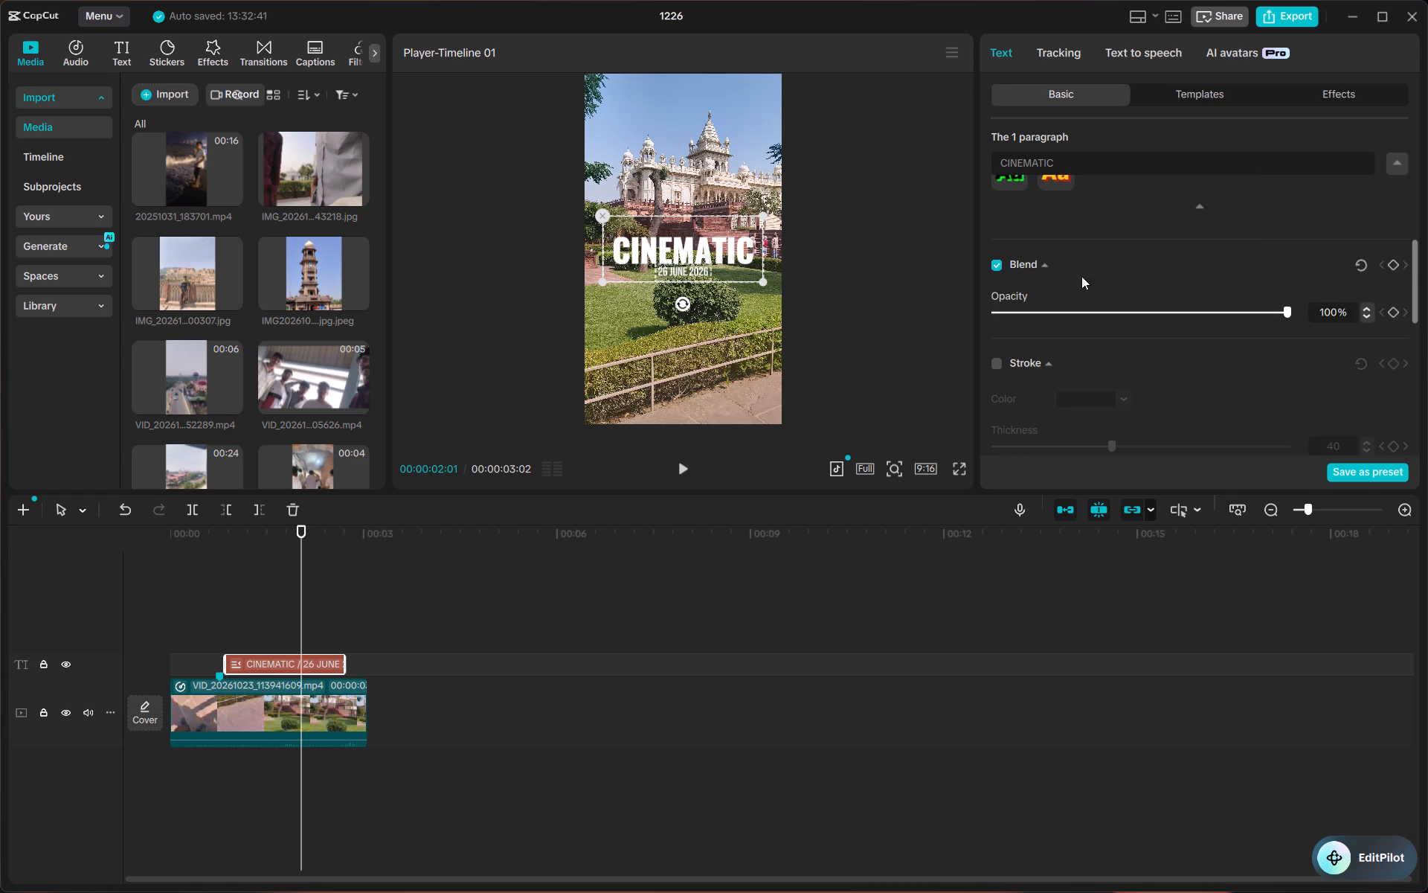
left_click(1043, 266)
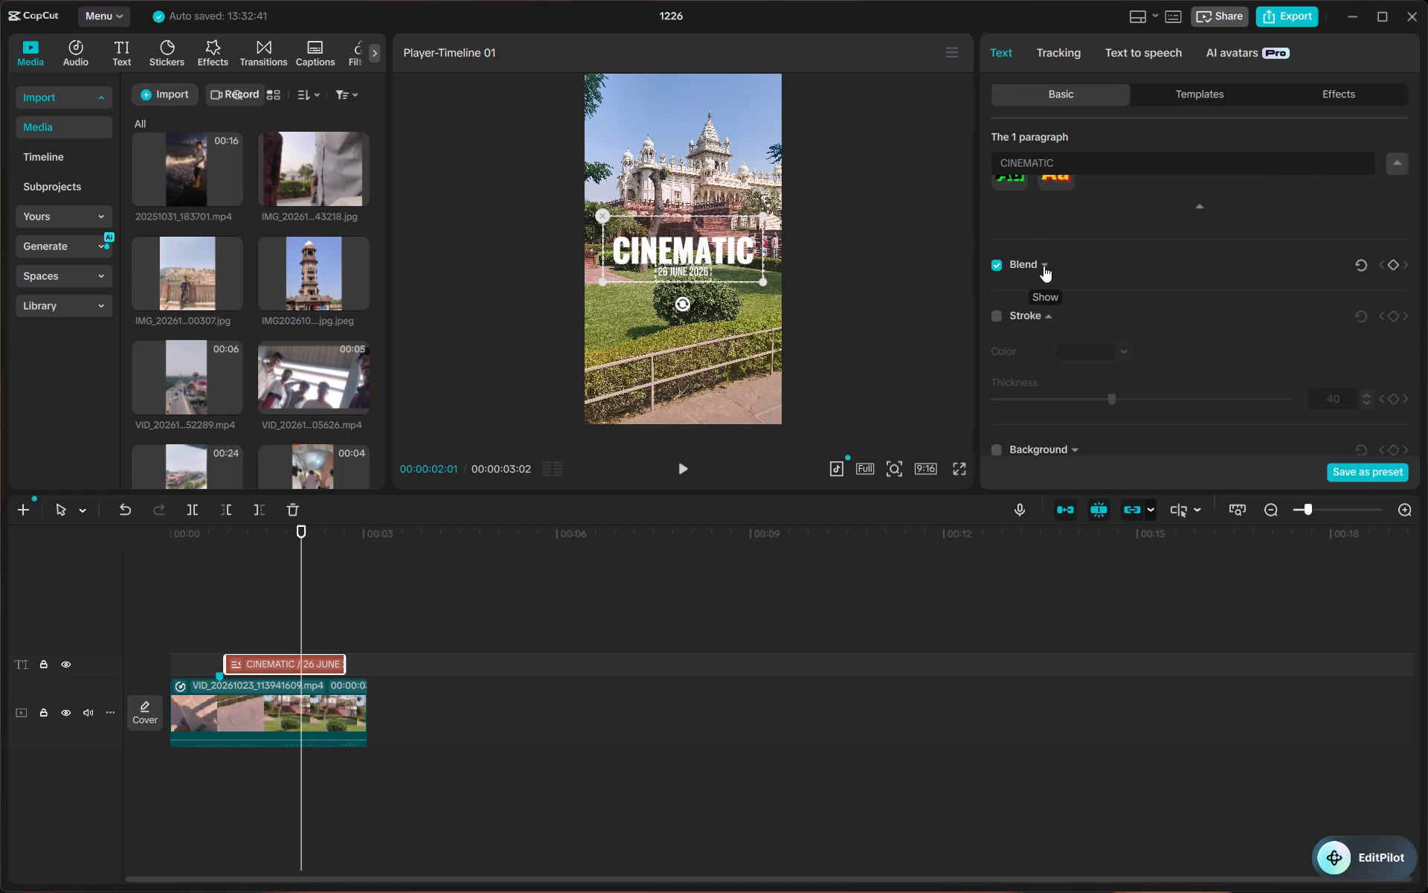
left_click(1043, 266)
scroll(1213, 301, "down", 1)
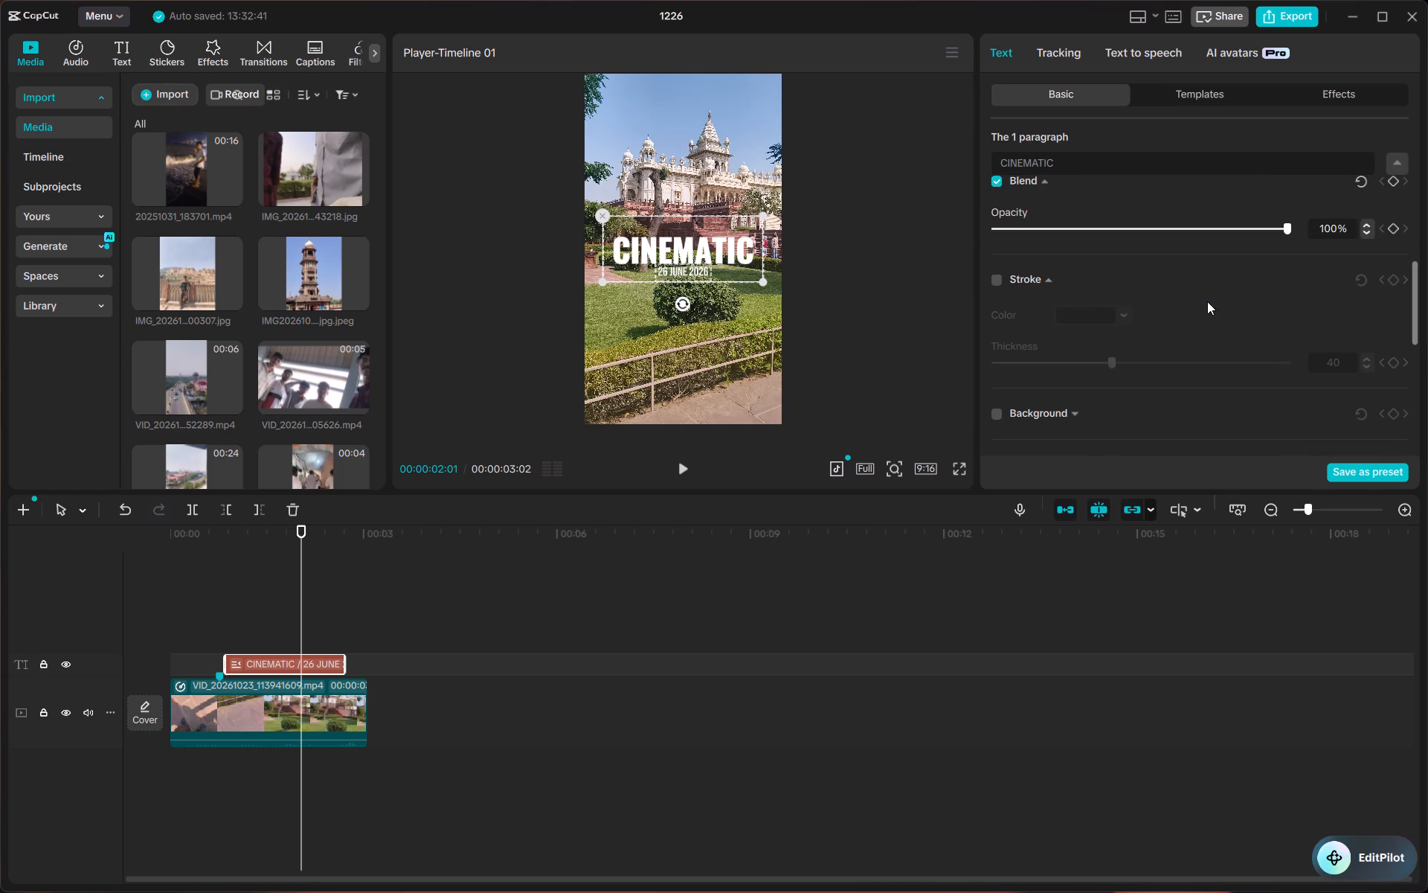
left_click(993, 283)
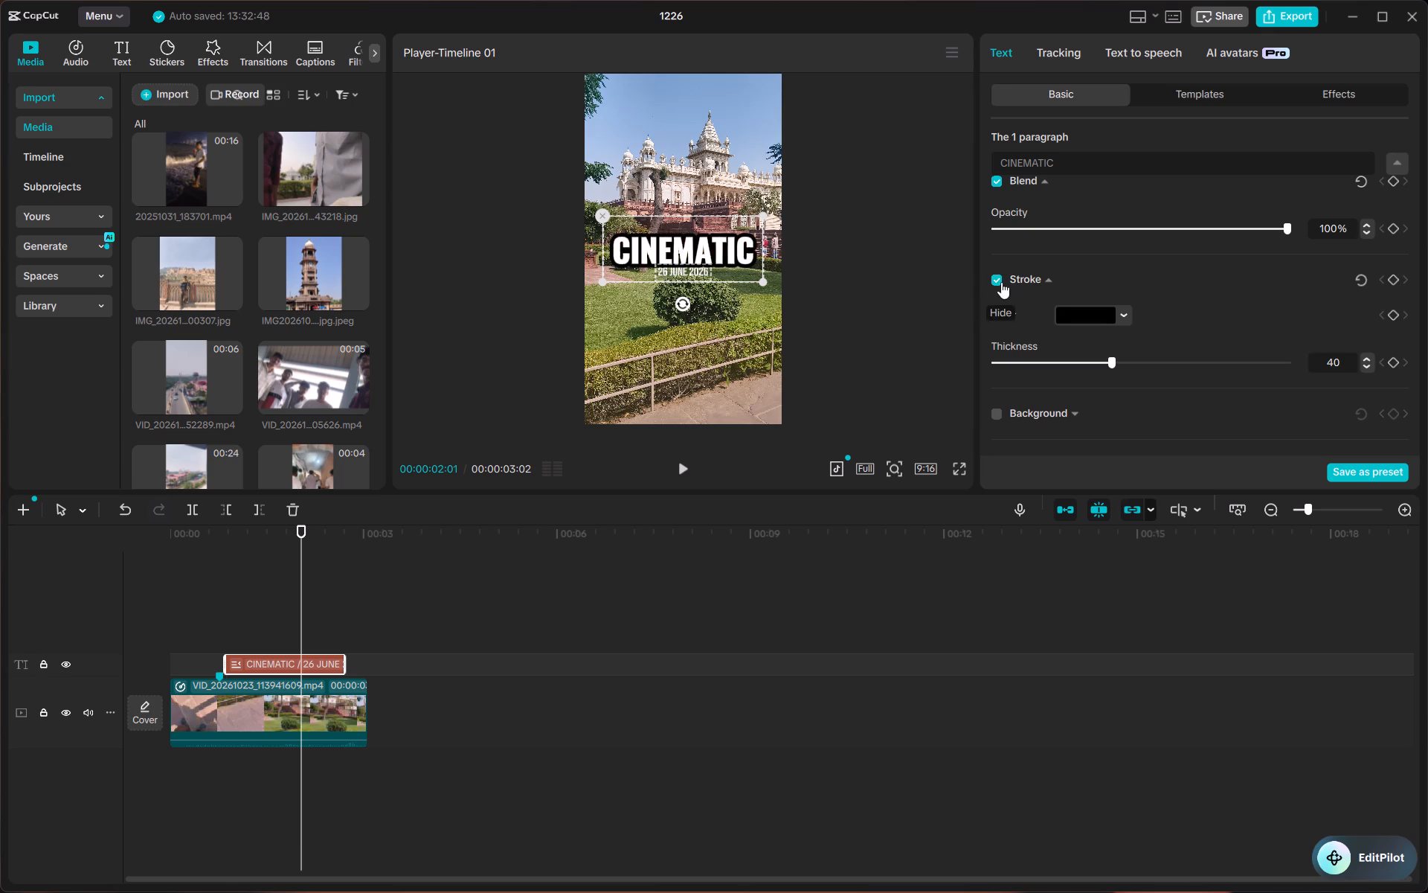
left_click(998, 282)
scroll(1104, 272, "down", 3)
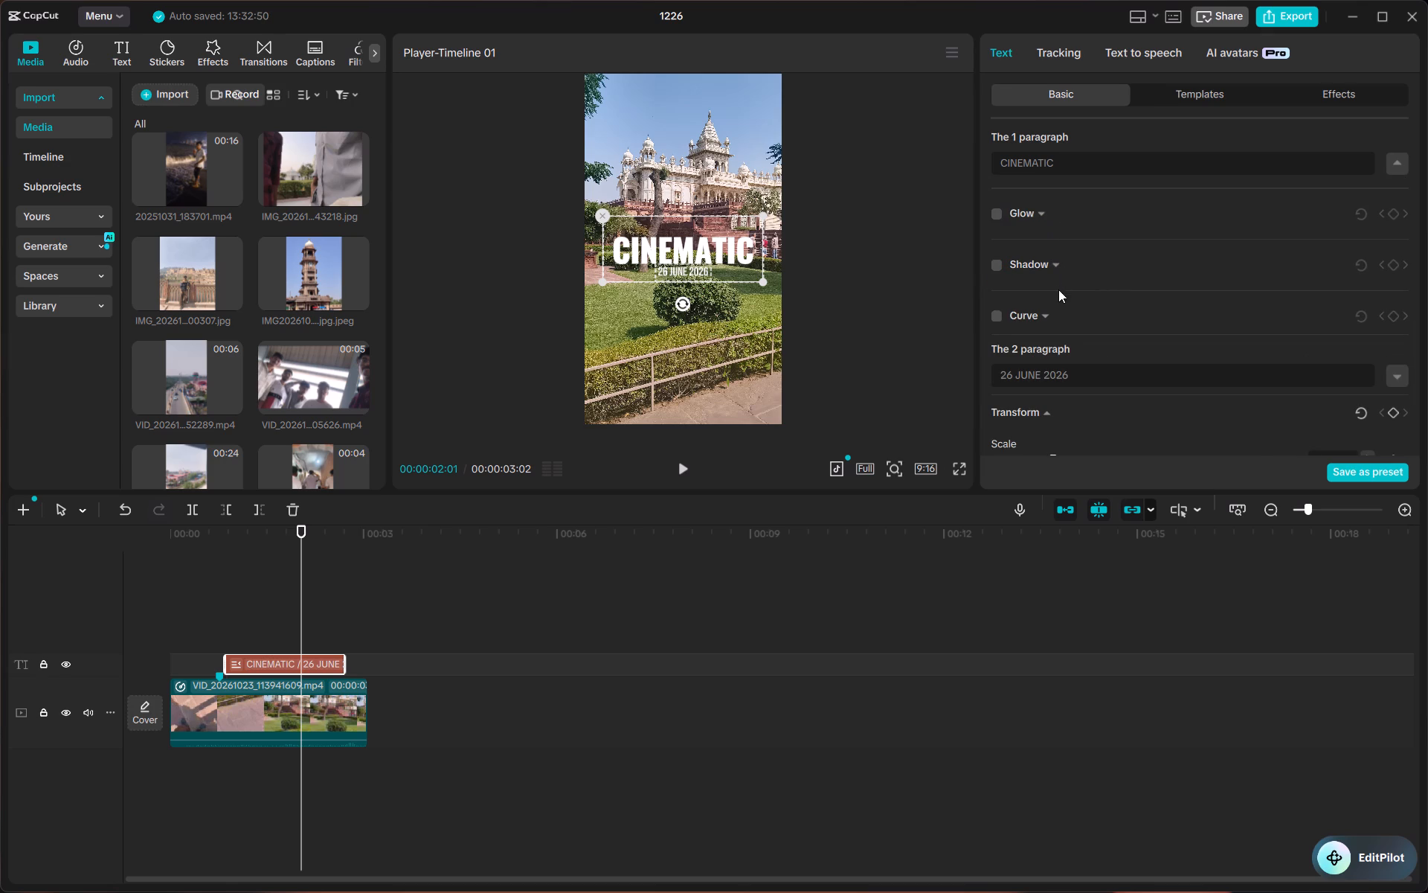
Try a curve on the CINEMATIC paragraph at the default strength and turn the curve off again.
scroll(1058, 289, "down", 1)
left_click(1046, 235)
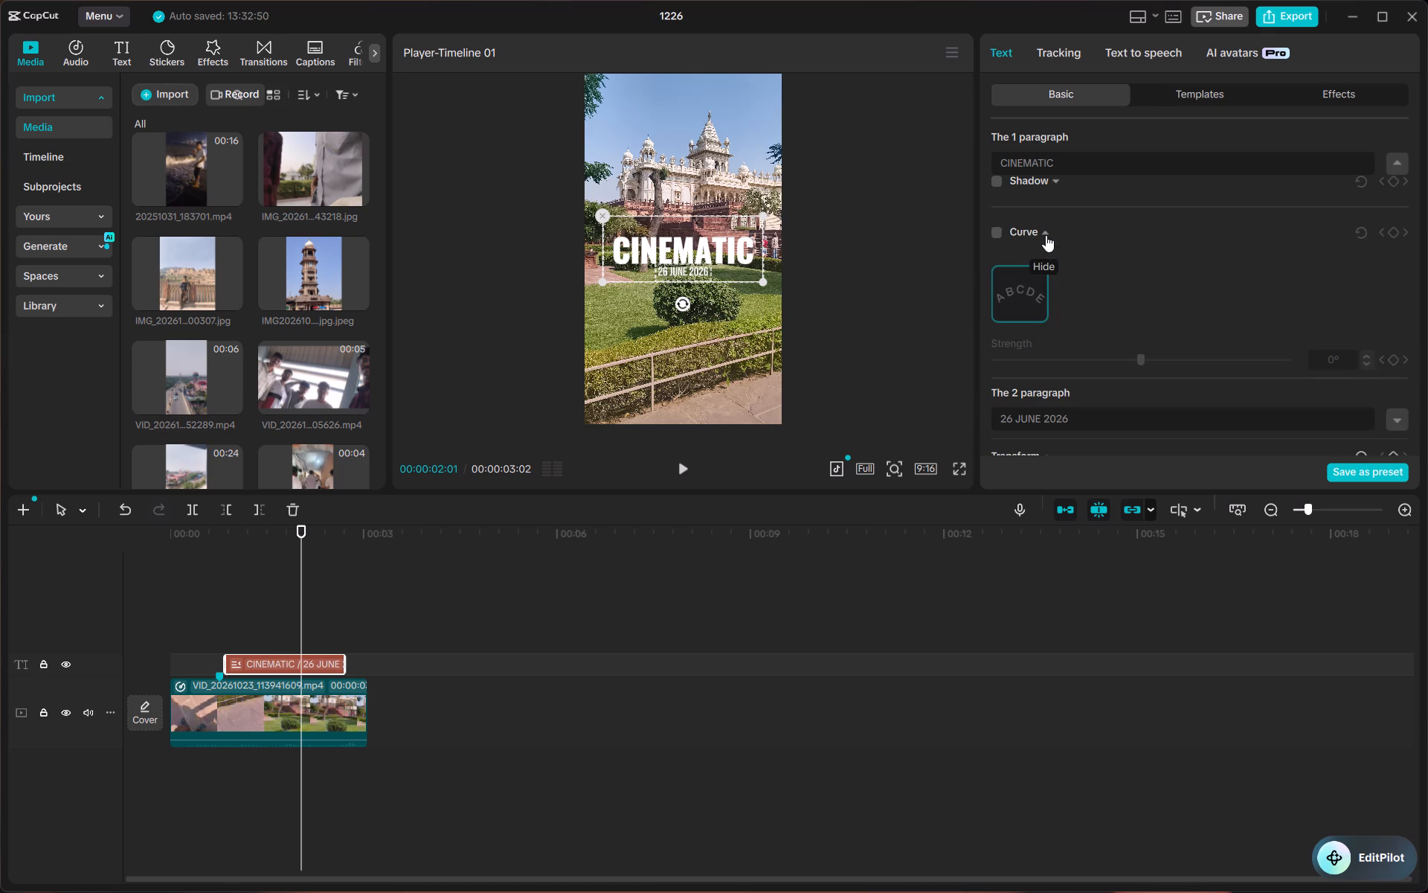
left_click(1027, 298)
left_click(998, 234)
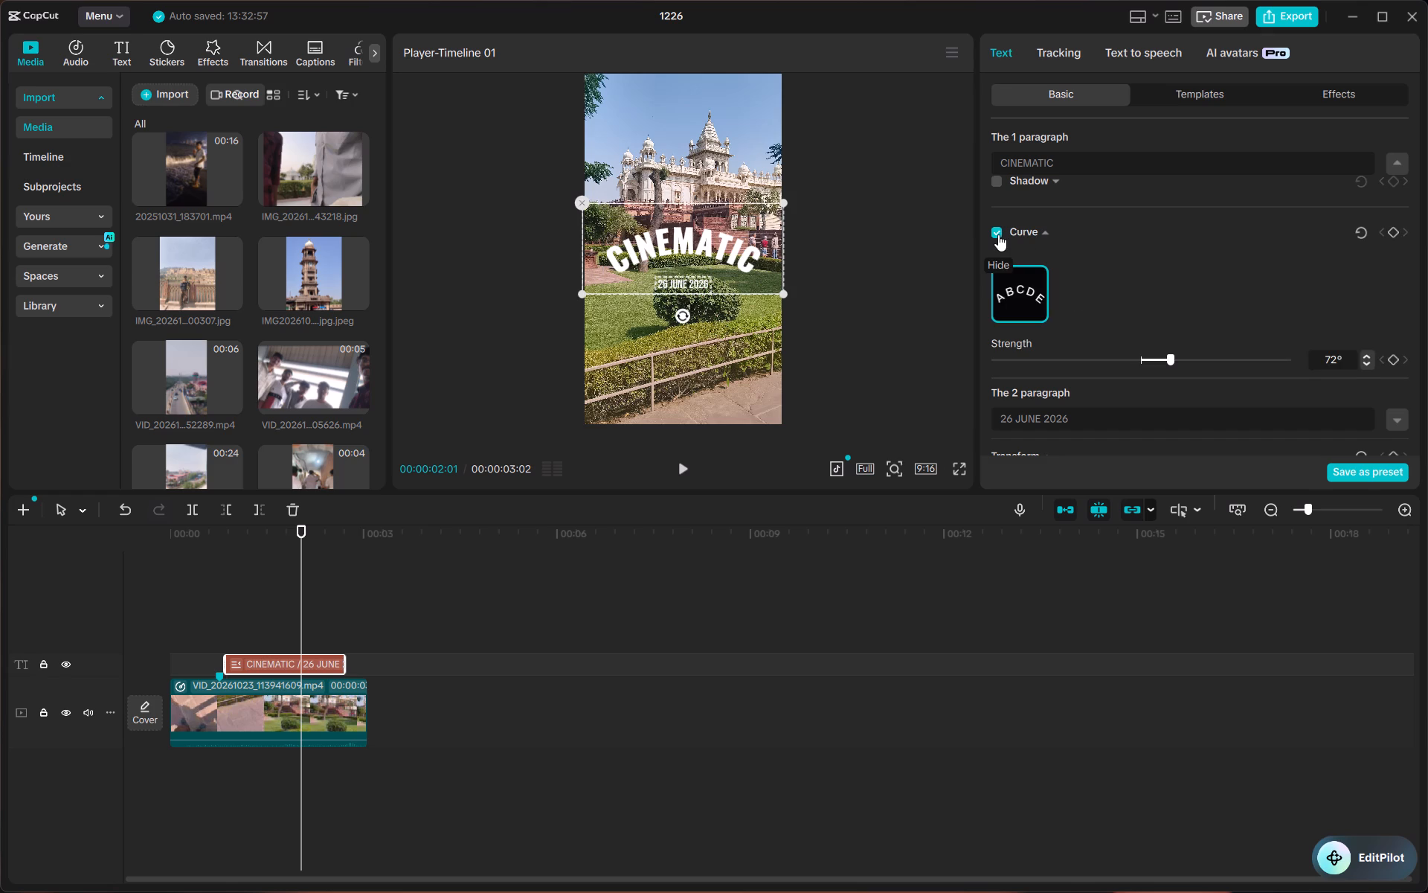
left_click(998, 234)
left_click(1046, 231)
Set the scale of the whole CINEMATIC / 26 JUNE 2026 title to 104%.
scroll(1099, 235, "down", 1)
scroll(1094, 276, "up", 1)
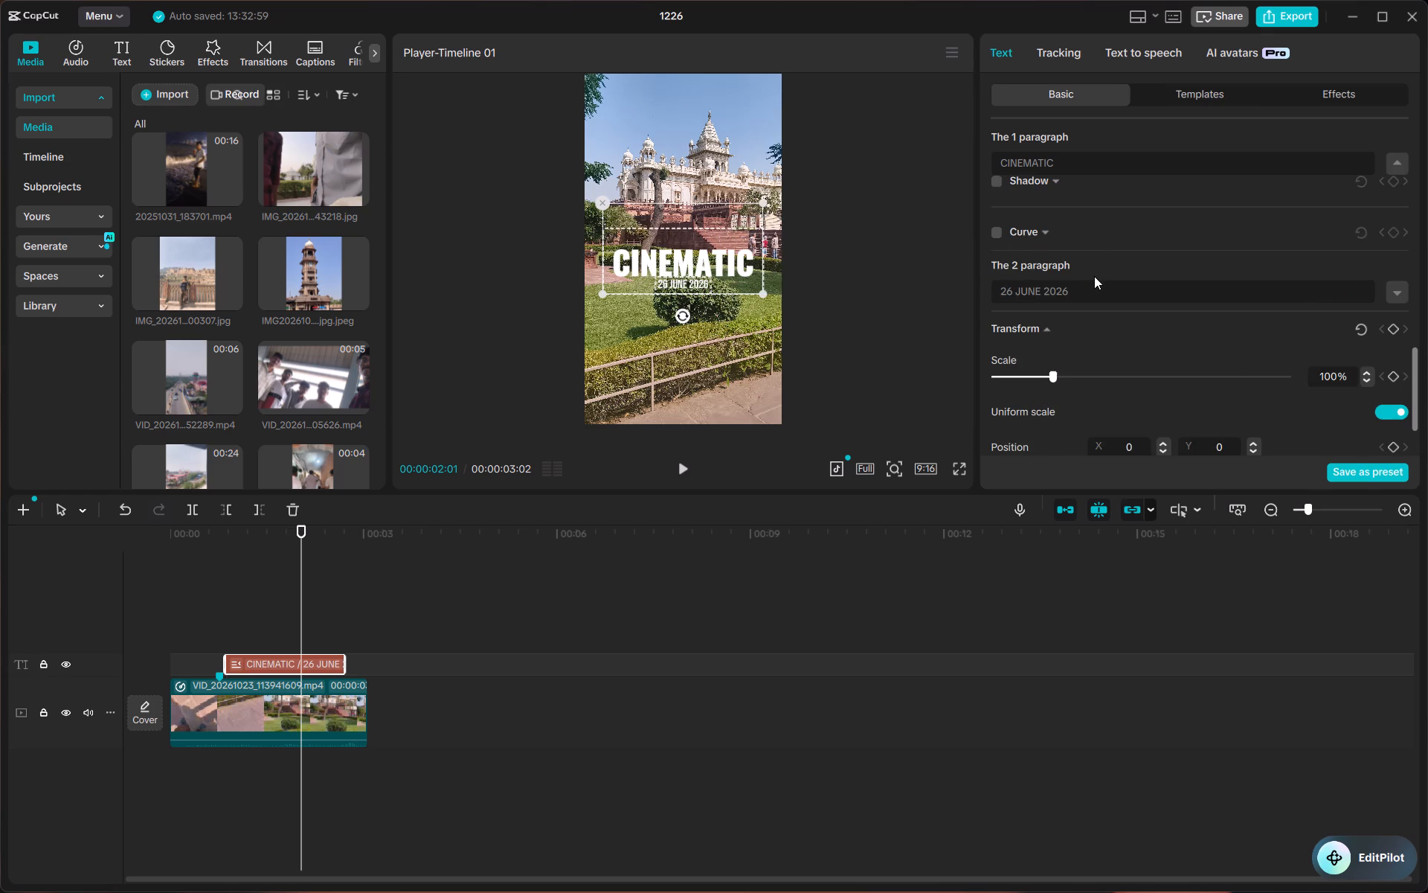
scroll(1094, 276, "down", 3)
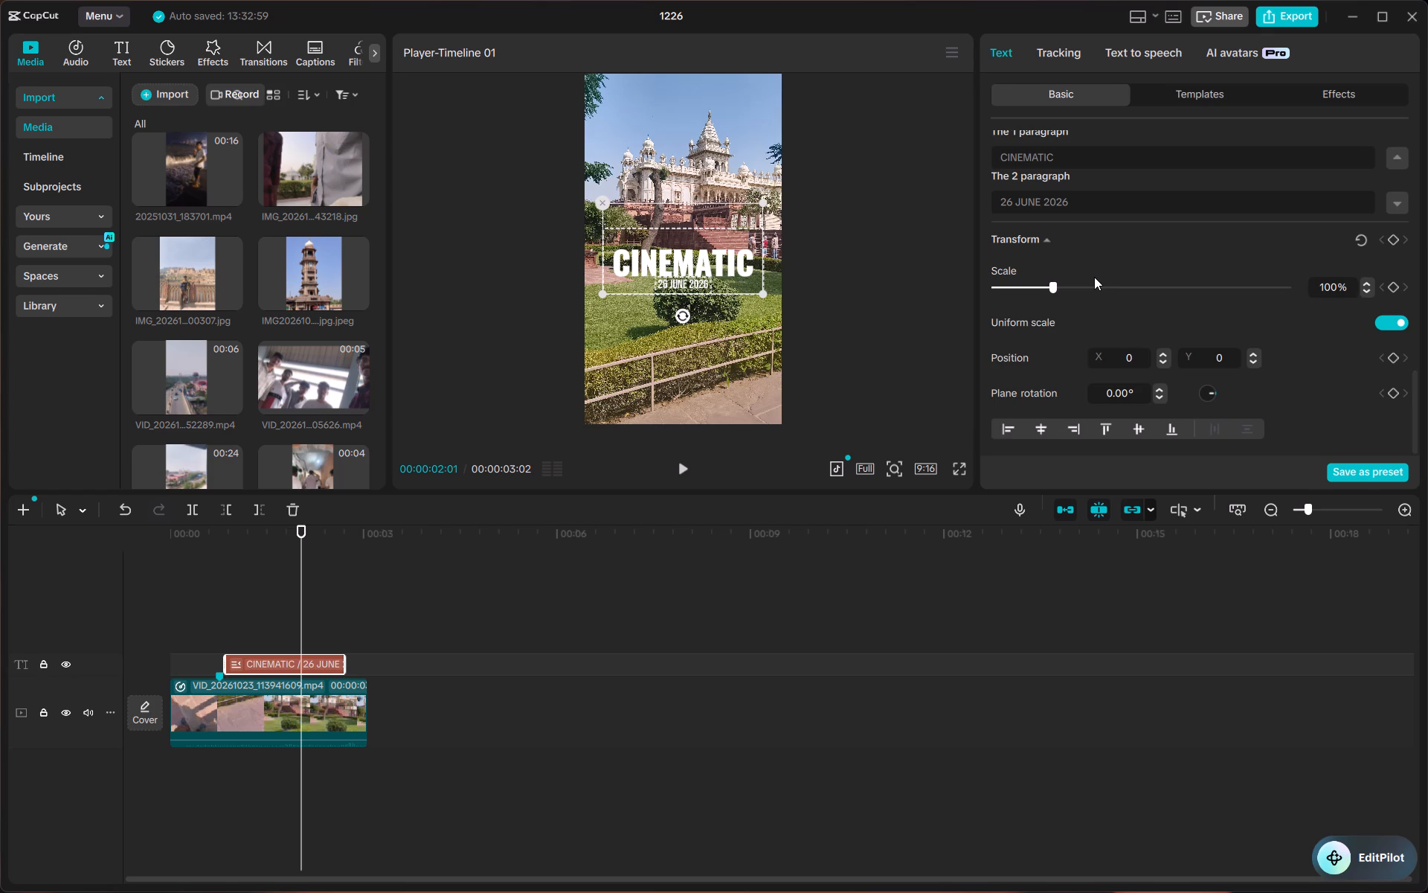
scroll(1094, 277, "down", 3)
left_click(1054, 289)
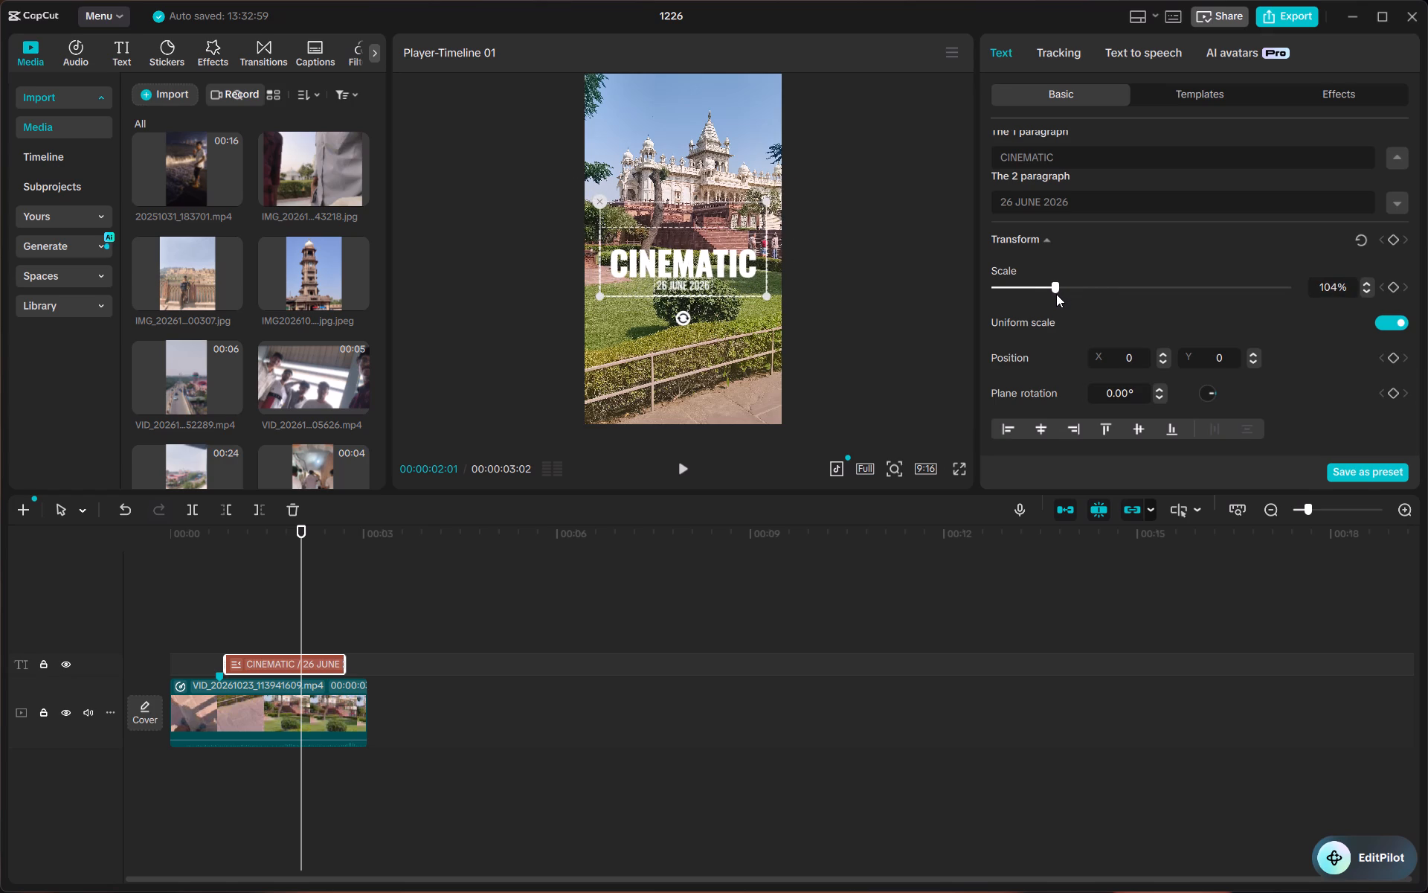
Browse the trending text templates for a design that could suit the CINEMATIC / 26 JUNE 2026 title.
scroll(1119, 309, "up", 3)
scroll(1119, 309, "down", 5)
scroll(1119, 309, "up", 6)
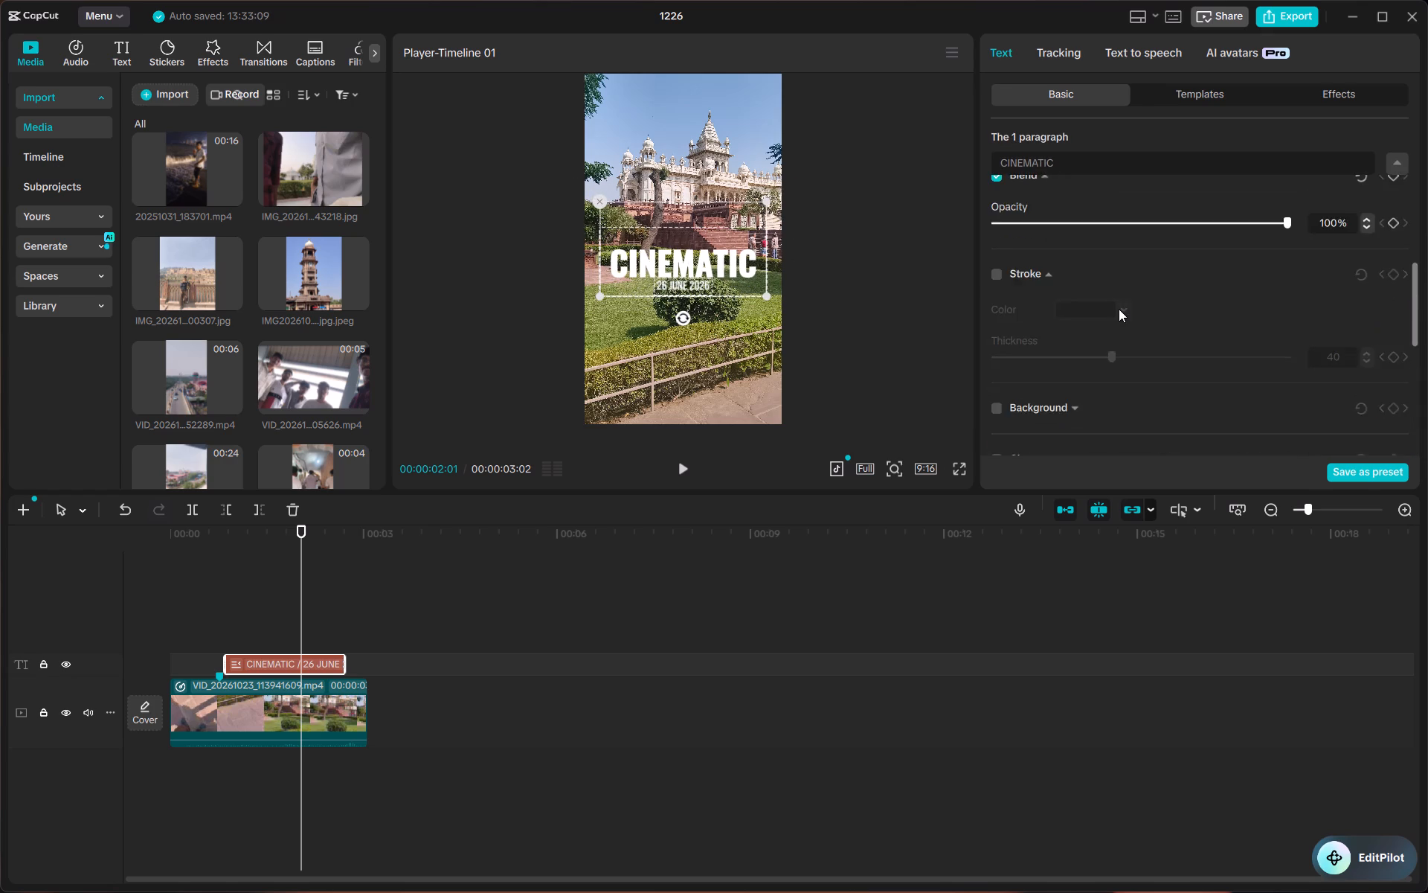
scroll(1119, 309, "up", 11)
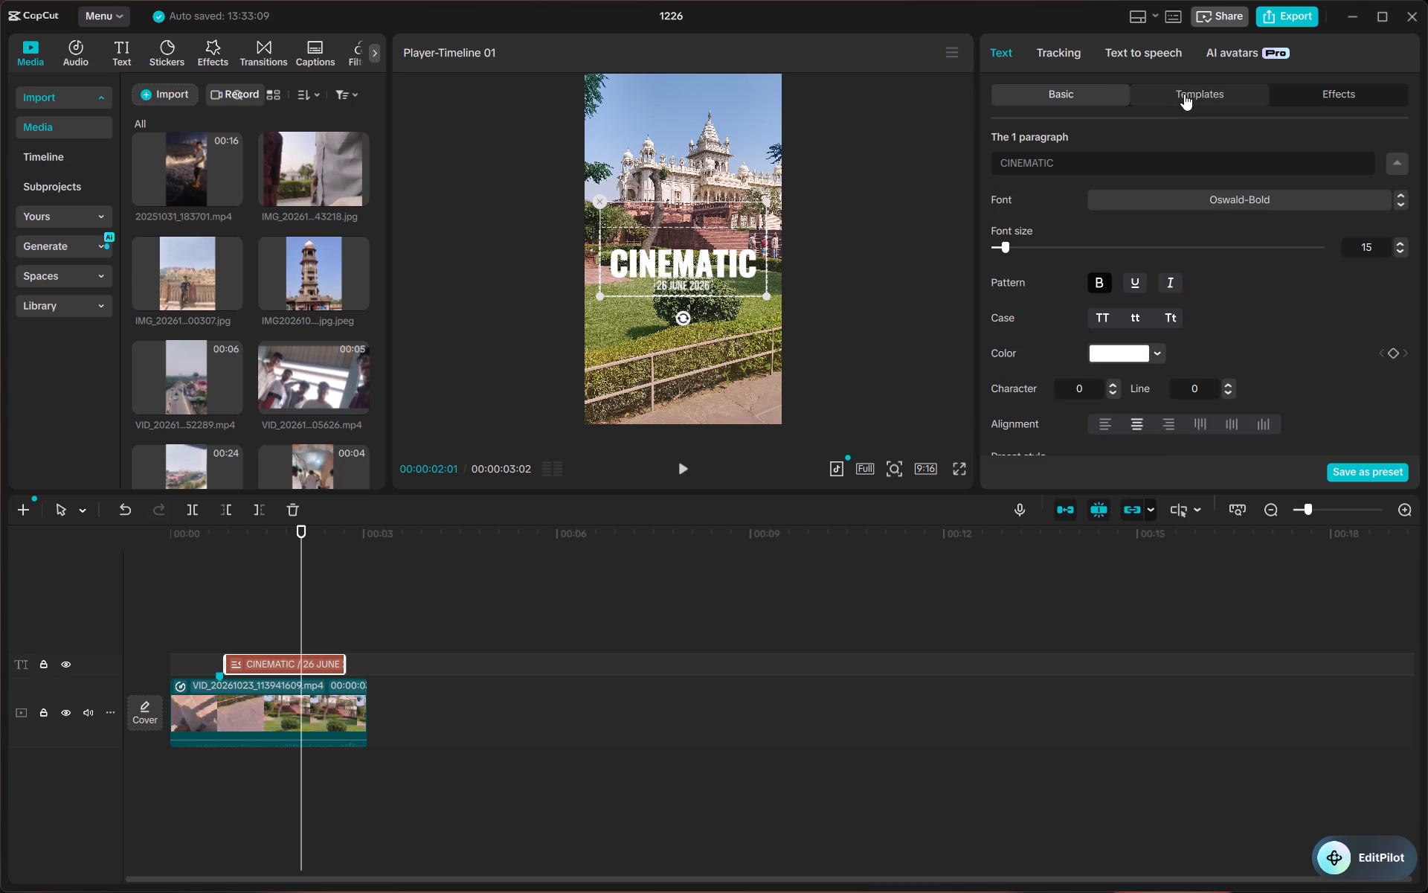
left_click(1184, 94)
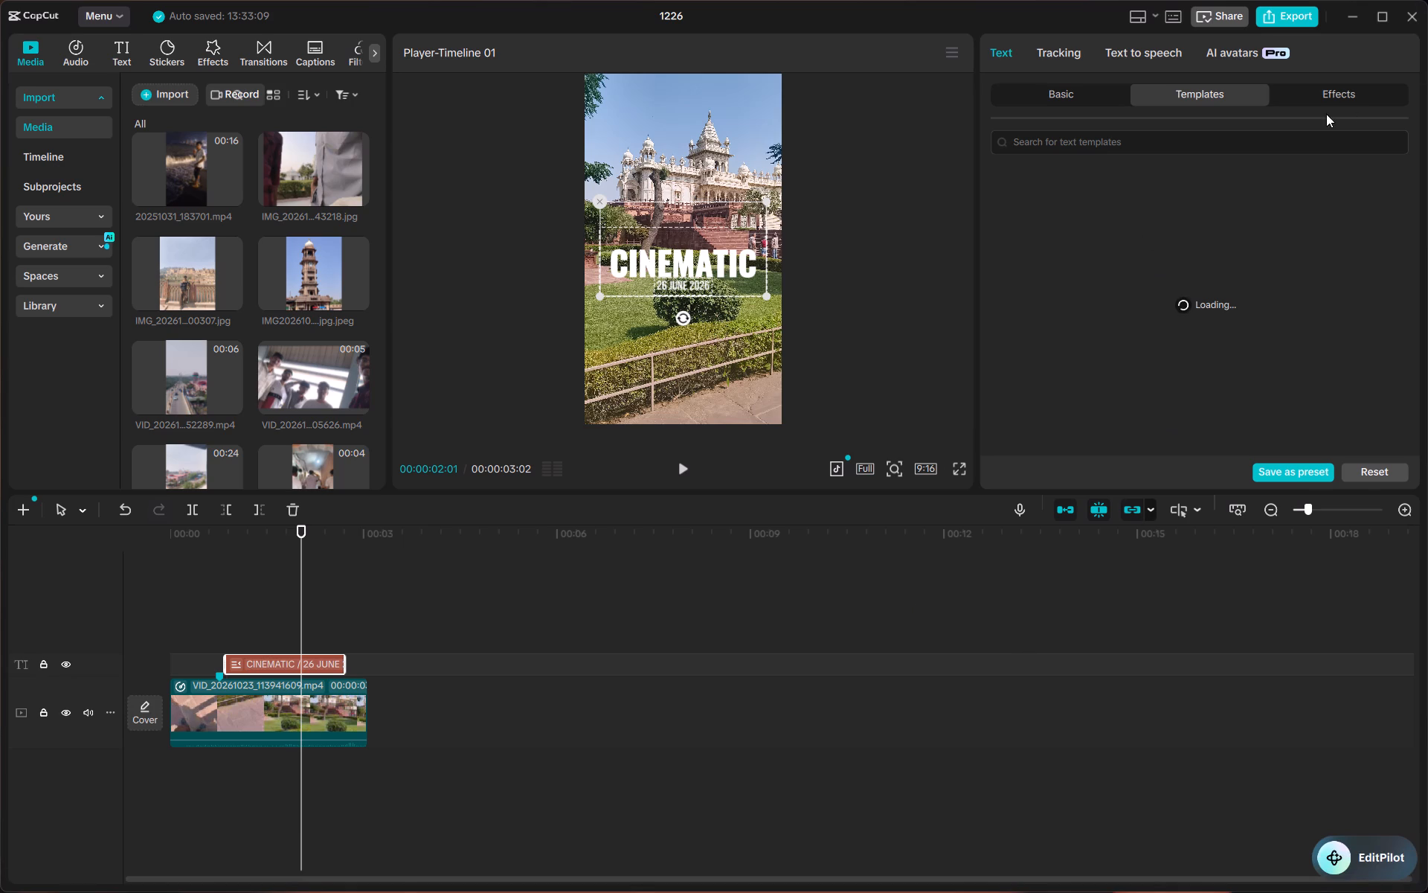
left_click(1330, 89)
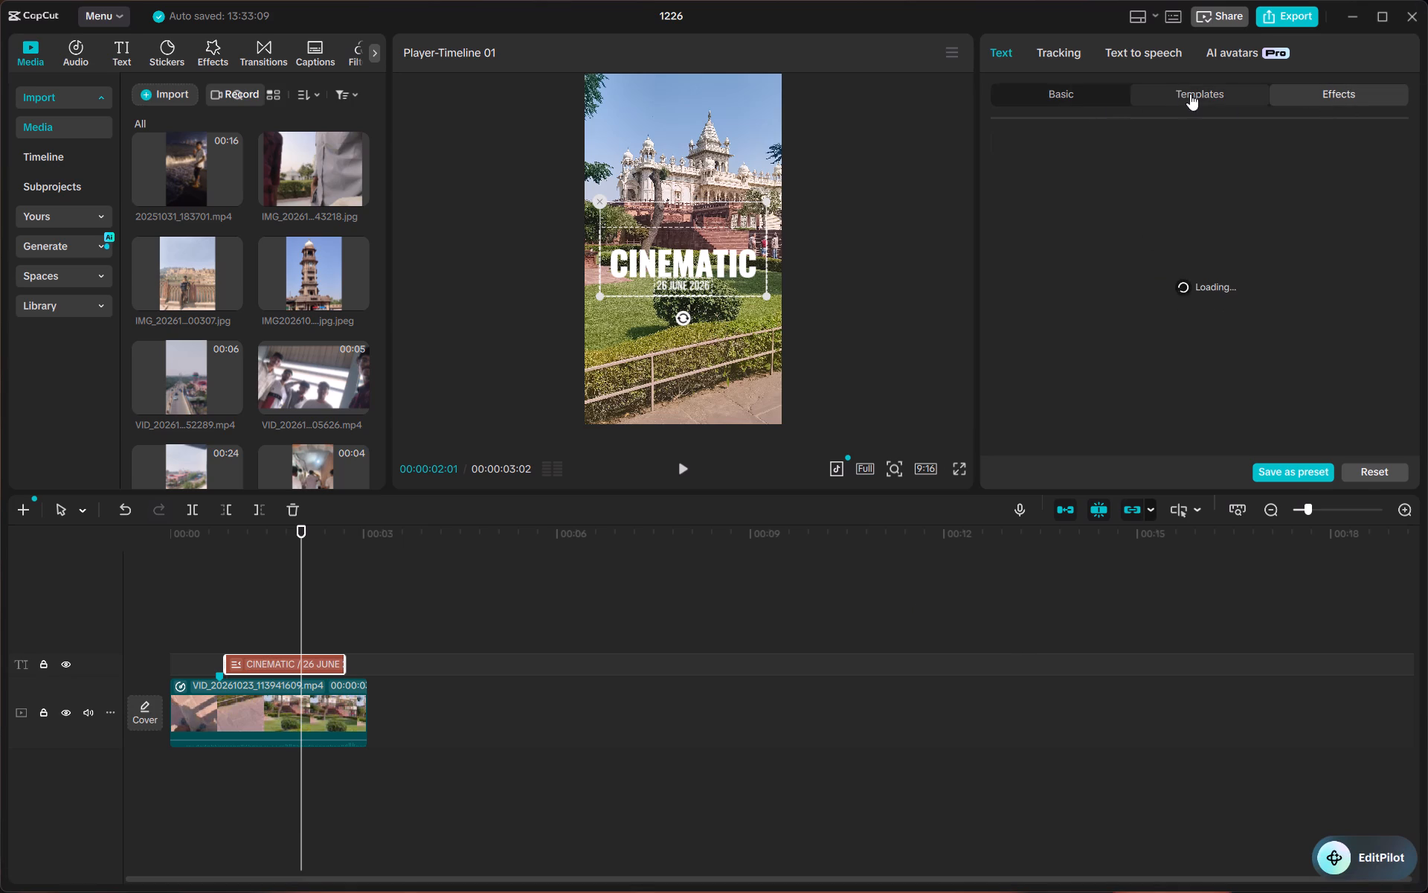
left_click(1203, 92)
left_click(1048, 100)
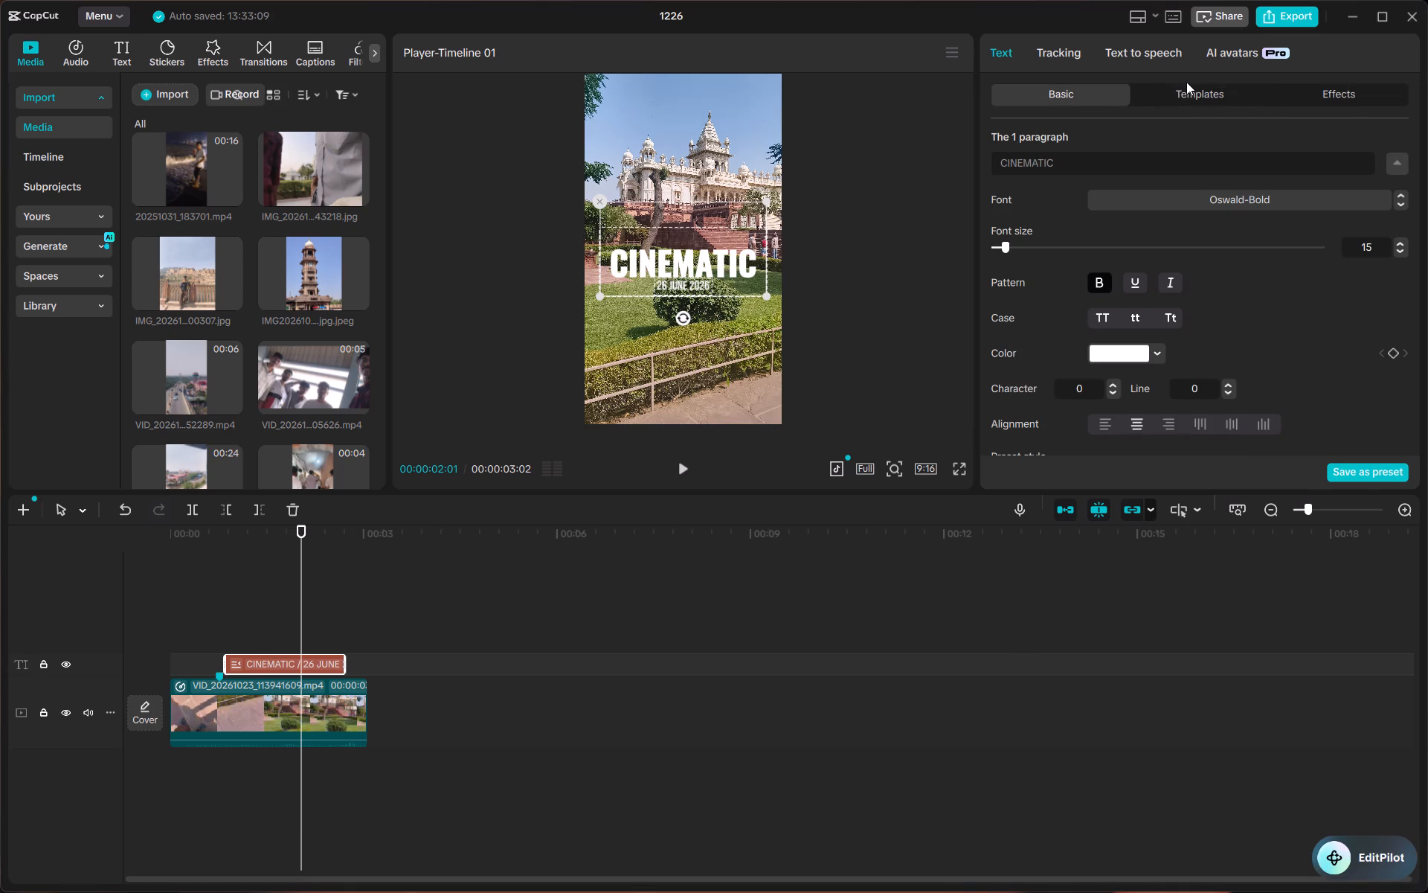
left_click(1186, 82)
left_click(1194, 92)
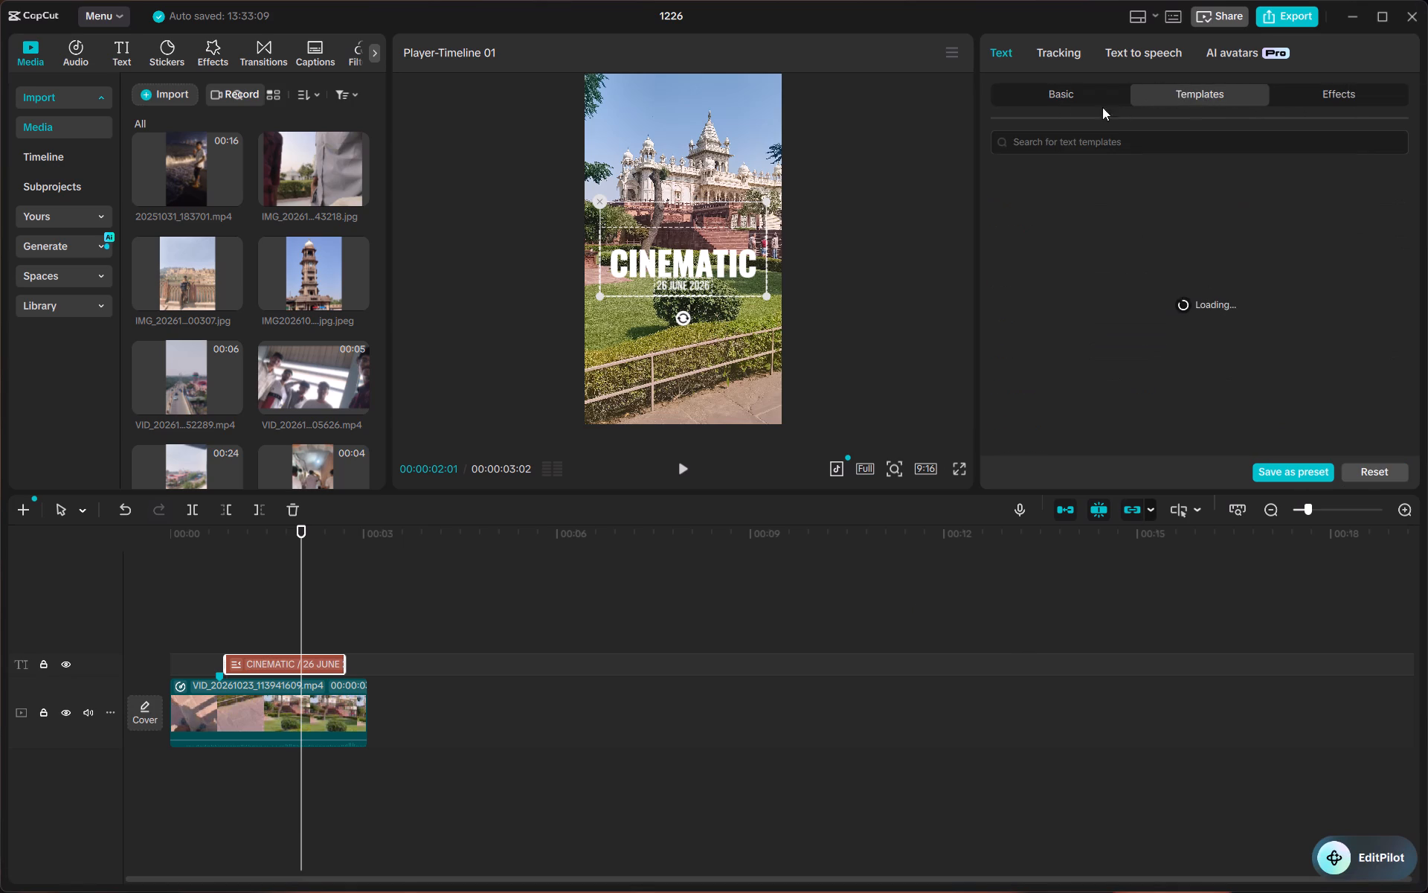
left_click(1071, 100)
left_click(1221, 93)
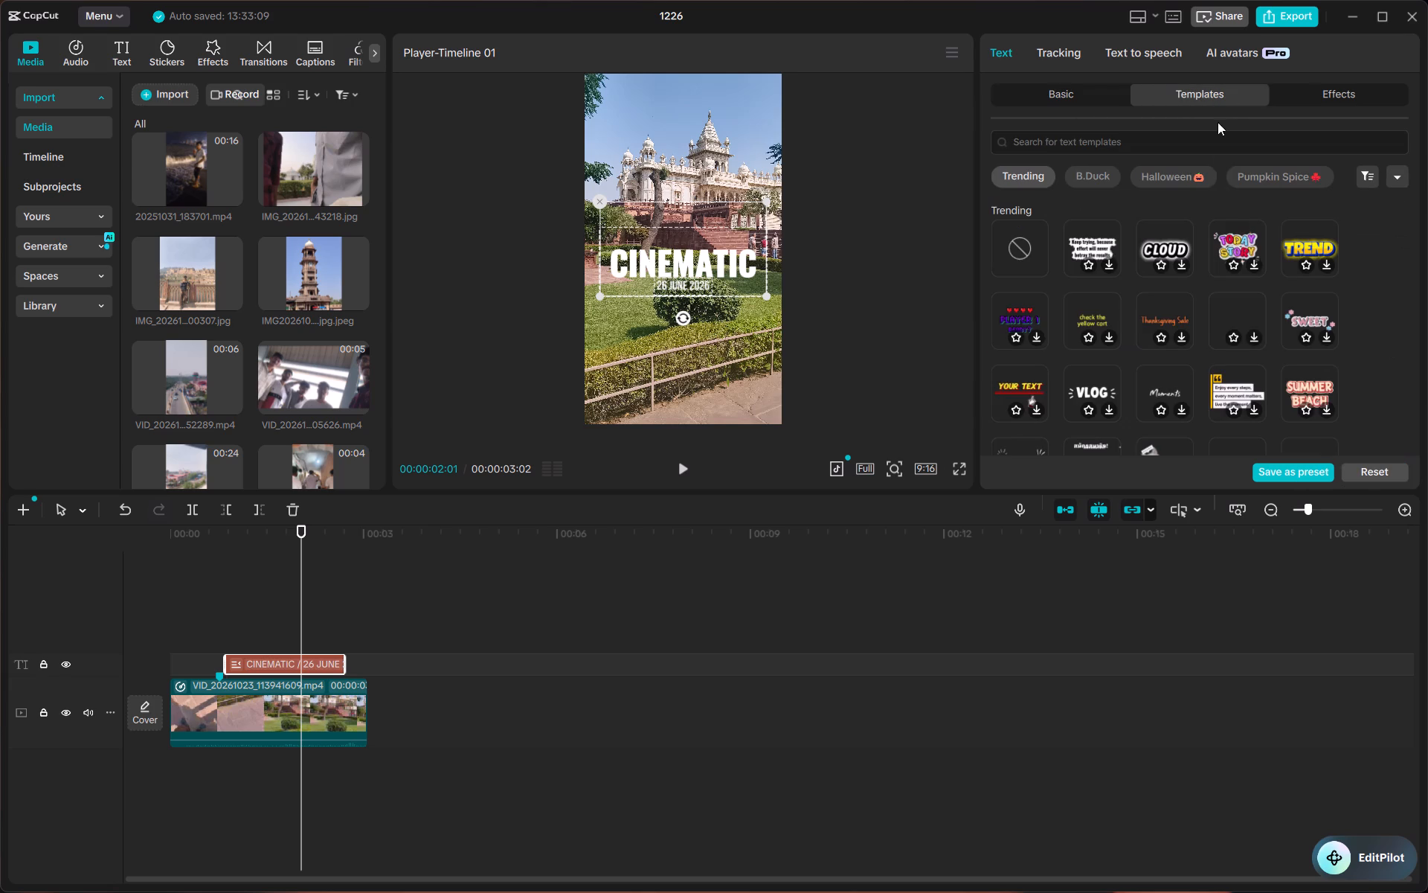
scroll(1125, 330, "down", 3)
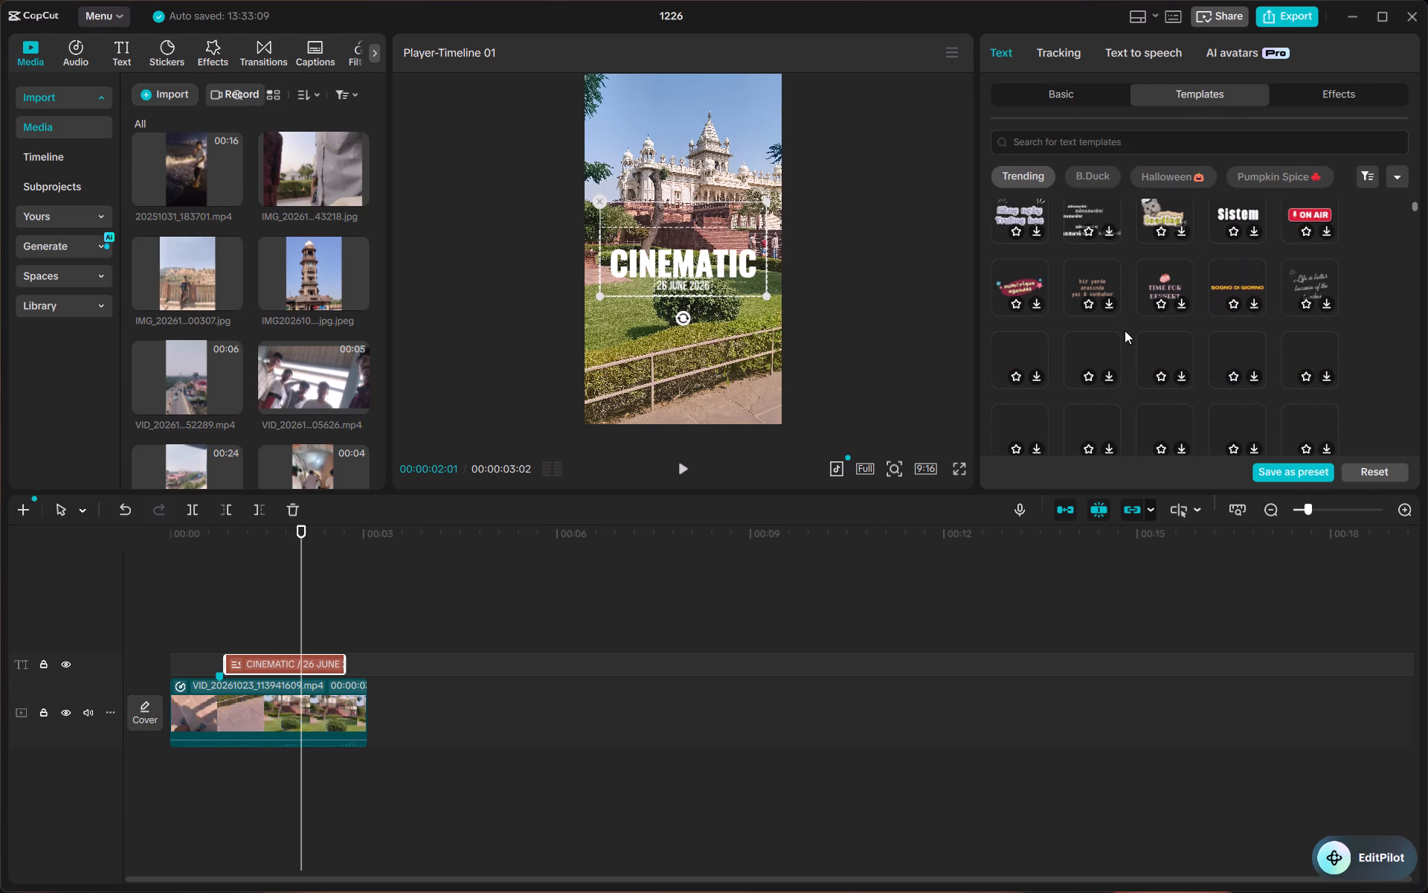
scroll(1179, 353, "down", 1)
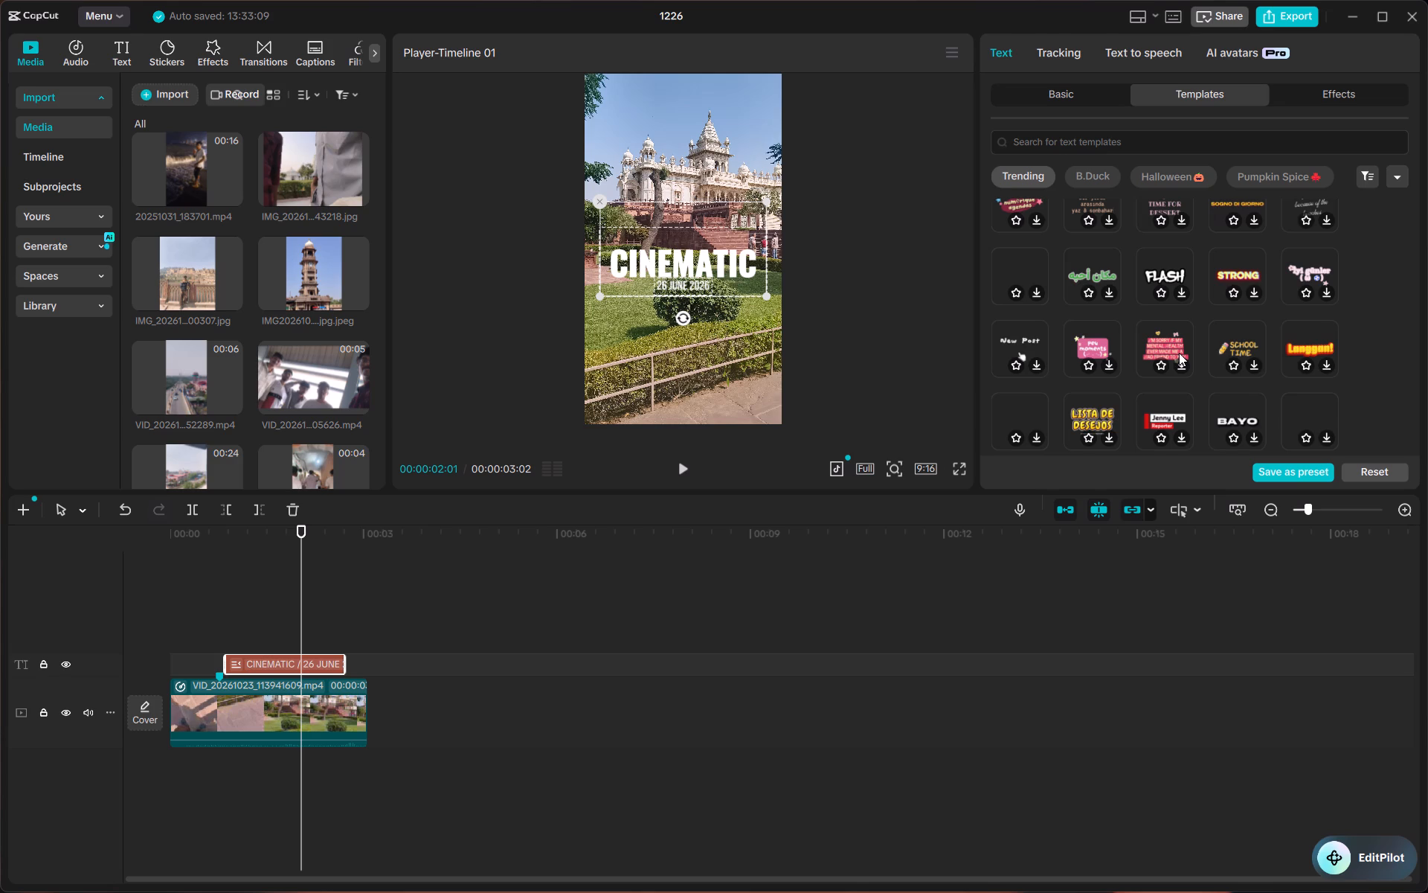
scroll(1168, 360, "down", 5)
scroll(1147, 332, "up", 12)
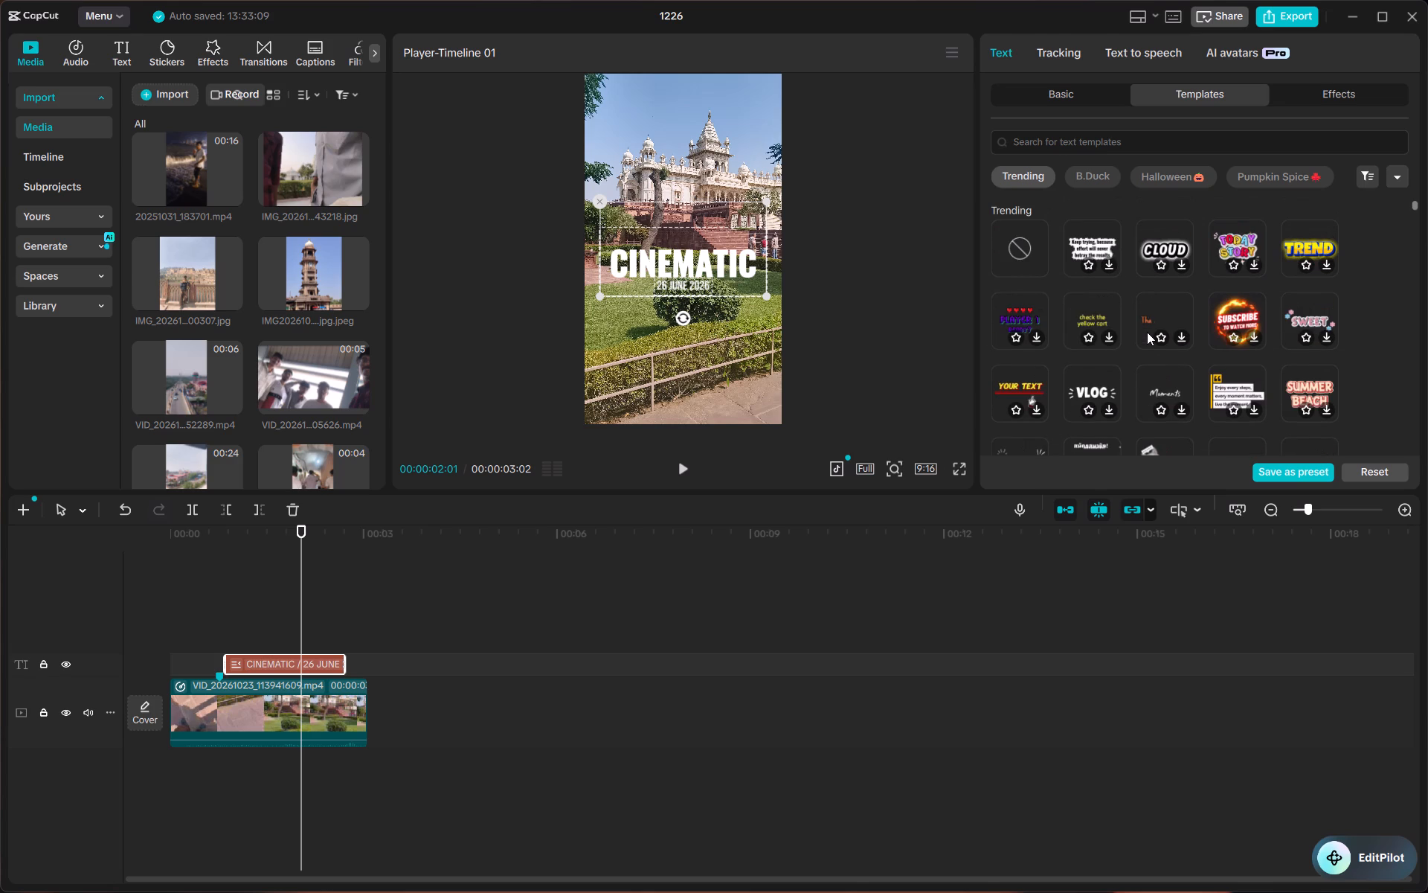
scroll(1147, 332, "up", 4)
scroll(1120, 363, "down", 2)
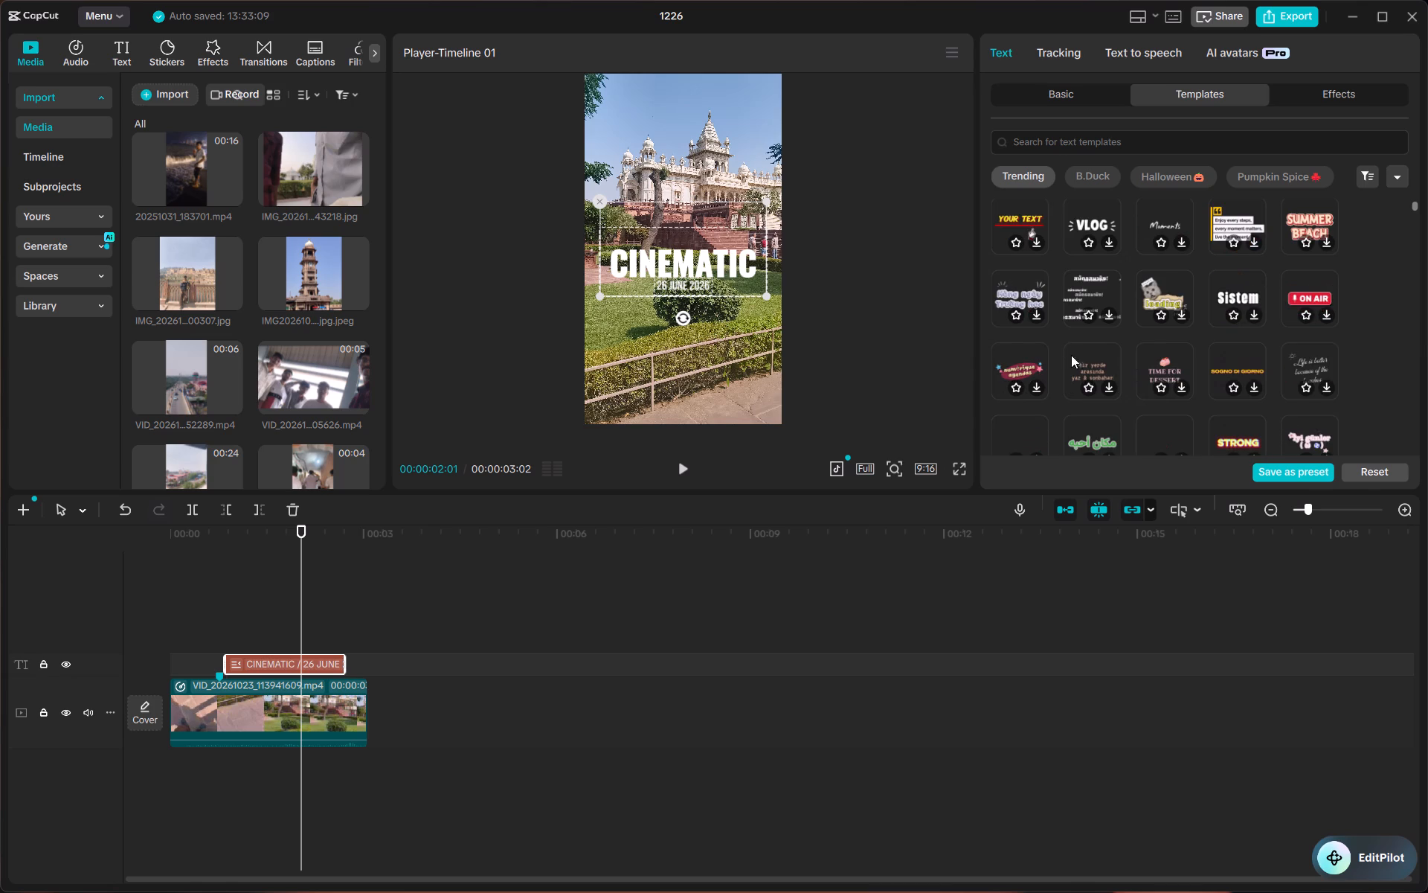
scroll(1167, 309, "down", 5)
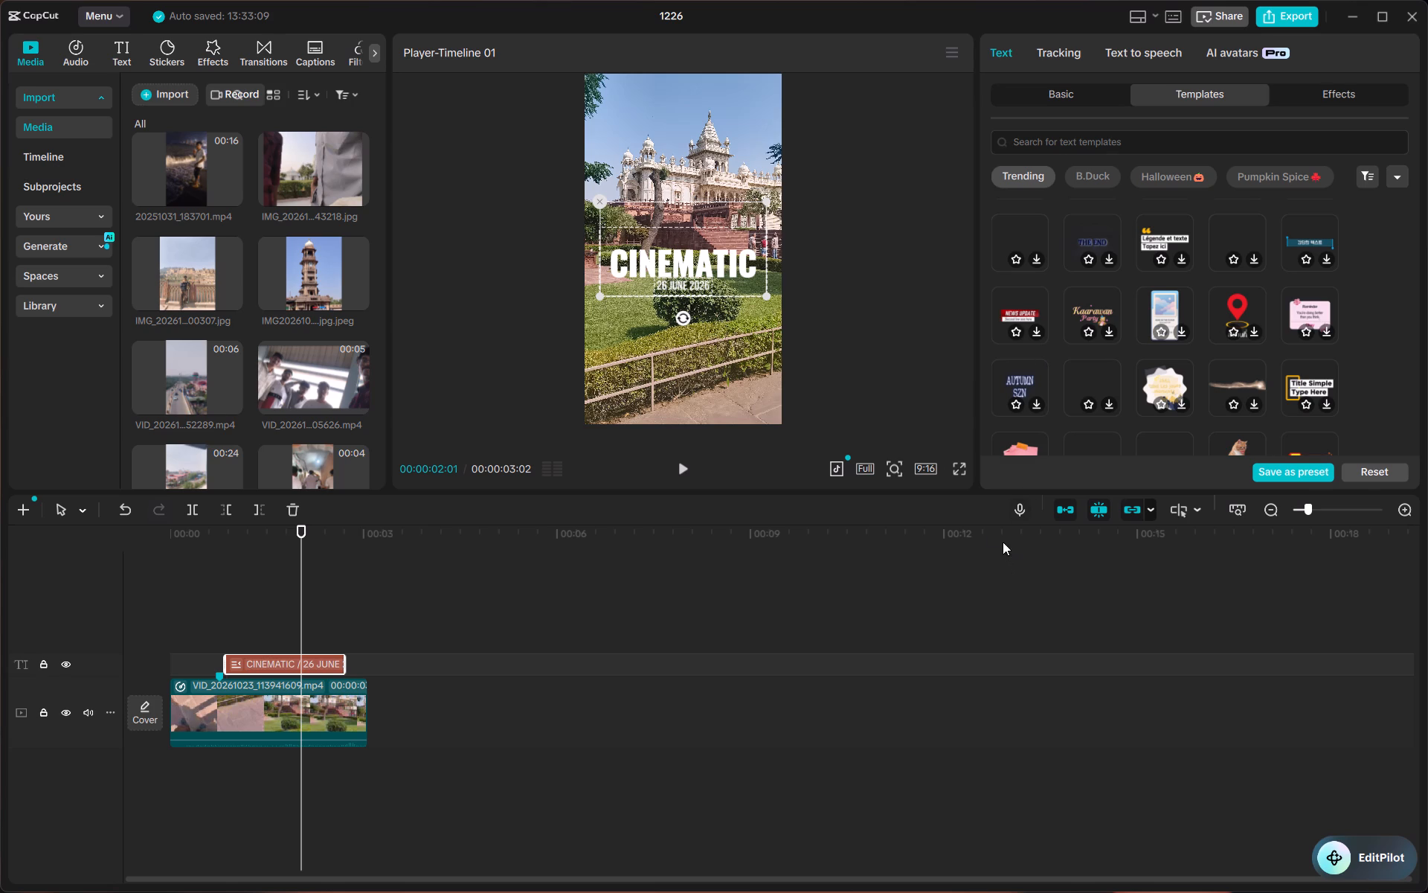
Look through the library of text effects for a style that could suit the title.
left_click(1317, 98)
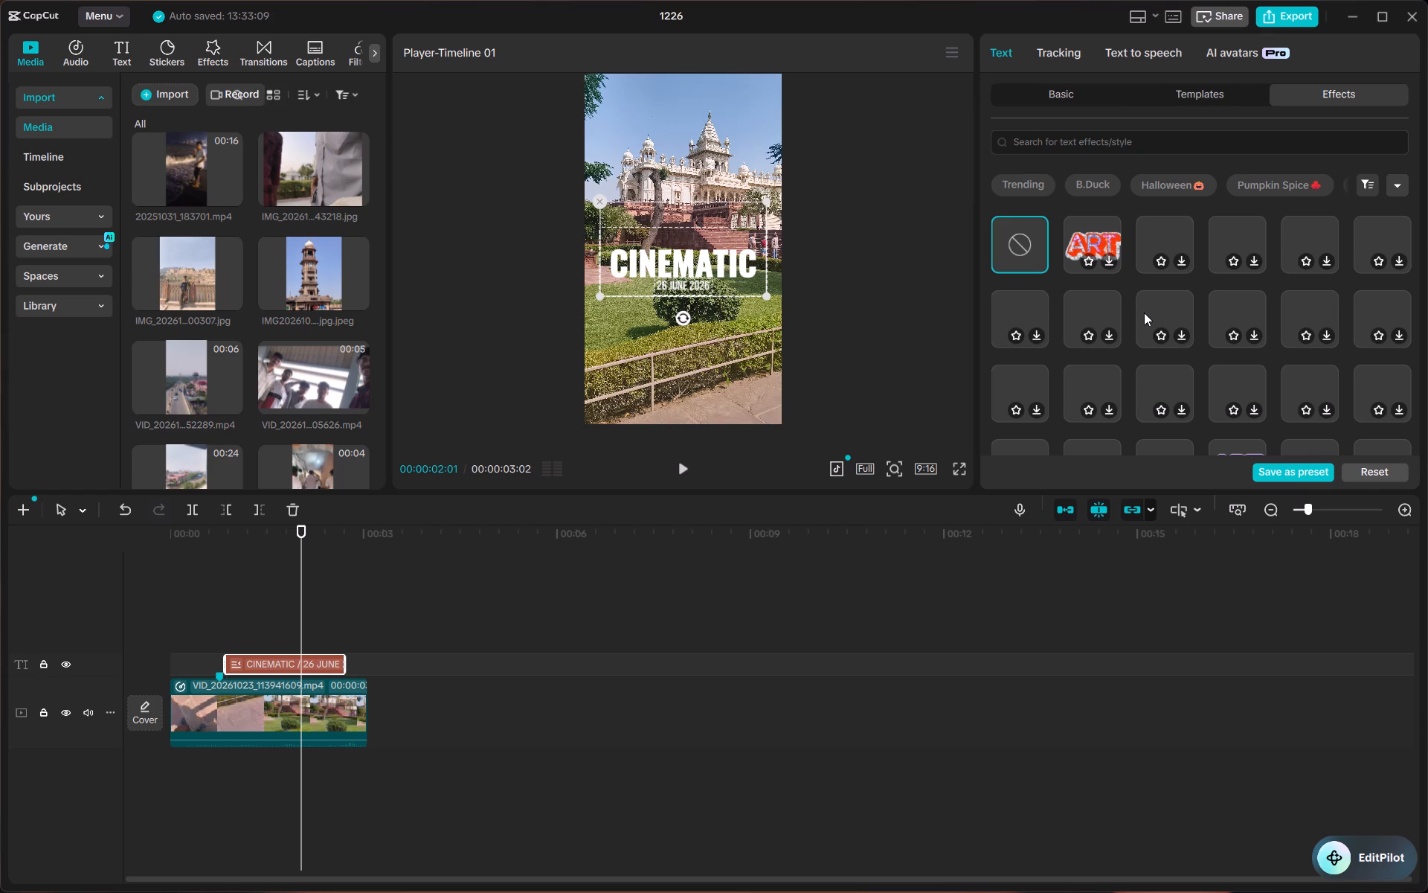
scroll(1254, 313, "down", 2)
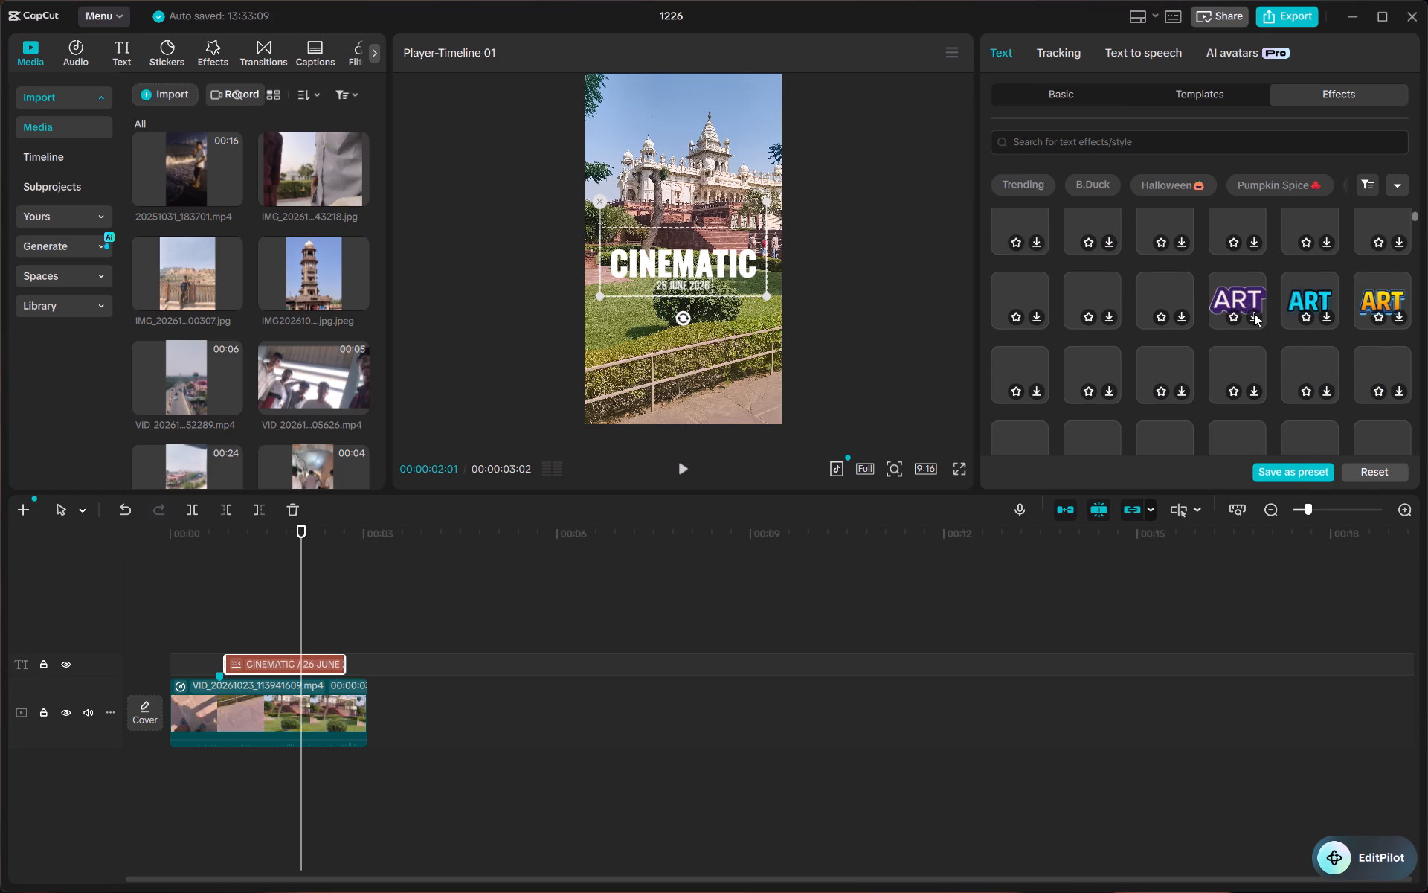
scroll(1254, 313, "up", 3)
scroll(1254, 313, "down", 7)
scroll(1254, 313, "up", 6)
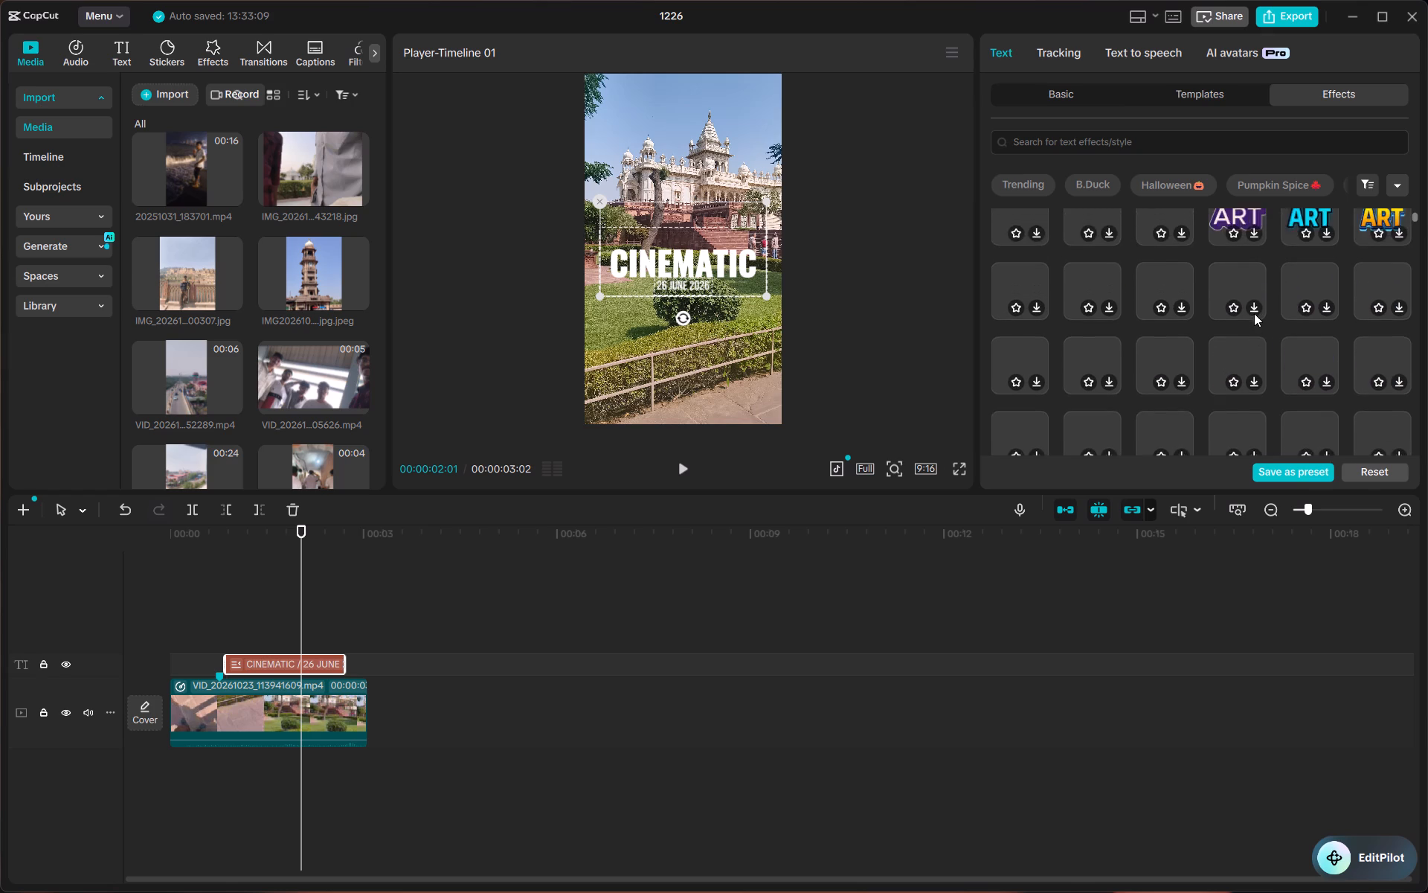
scroll(1254, 313, "up", 2)
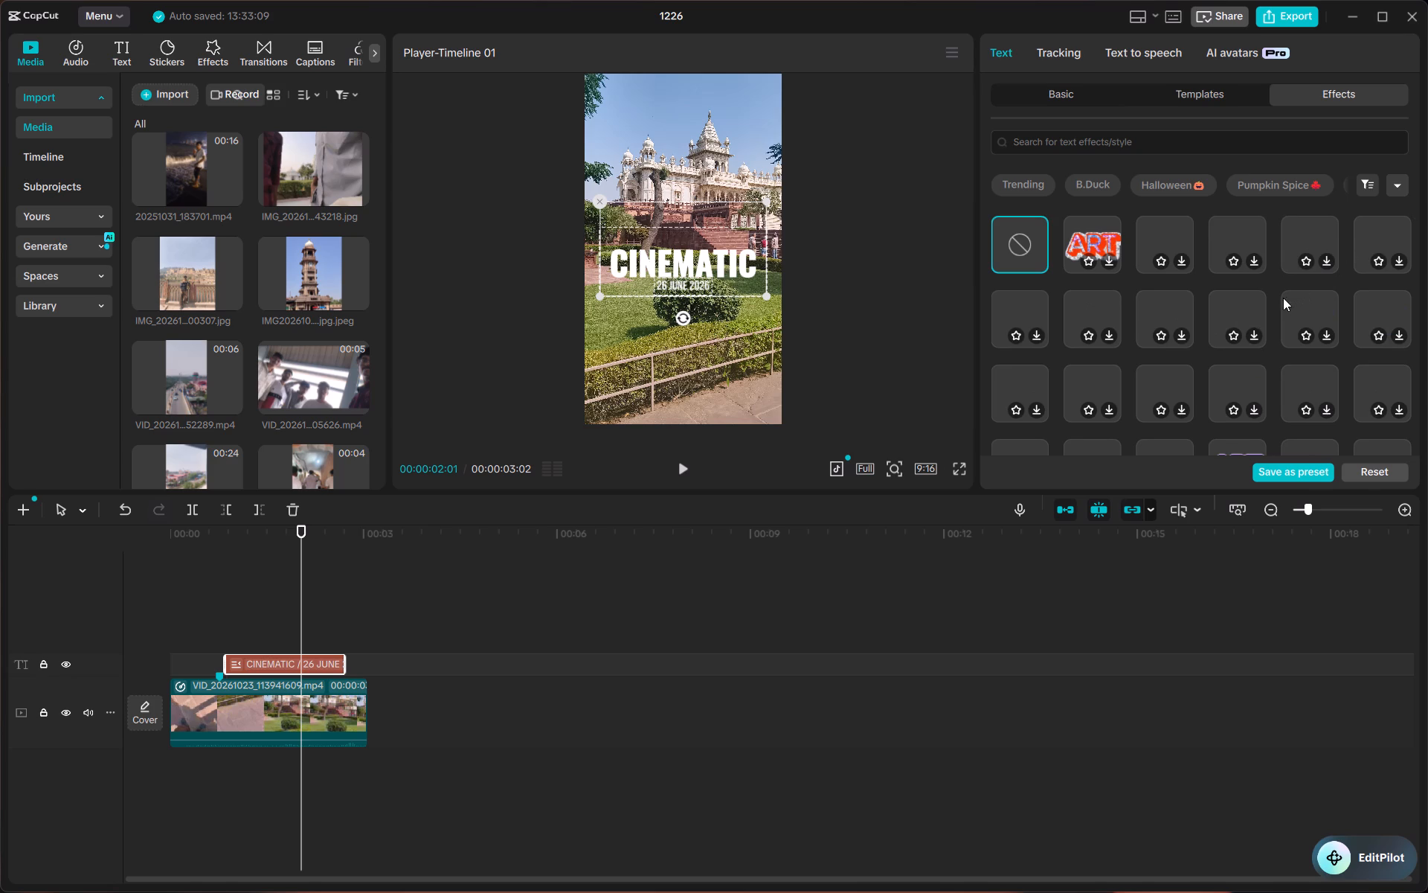
scroll(1273, 297, "up", 2)
scroll(1273, 297, "down", 5)
scroll(1273, 297, "up", 10)
scroll(1273, 297, "down", 16)
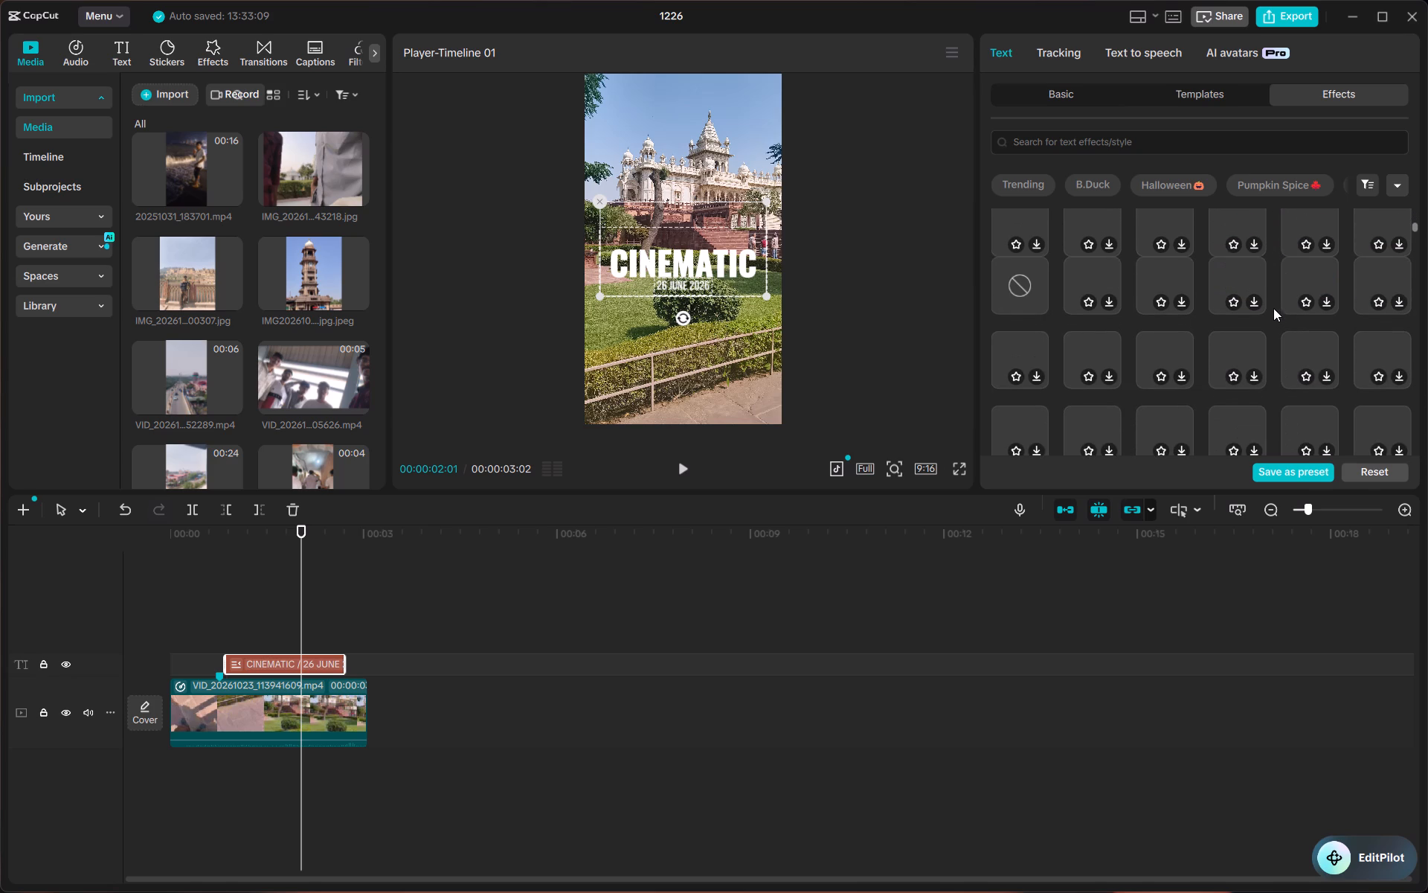
scroll(1110, 314, "up", 15)
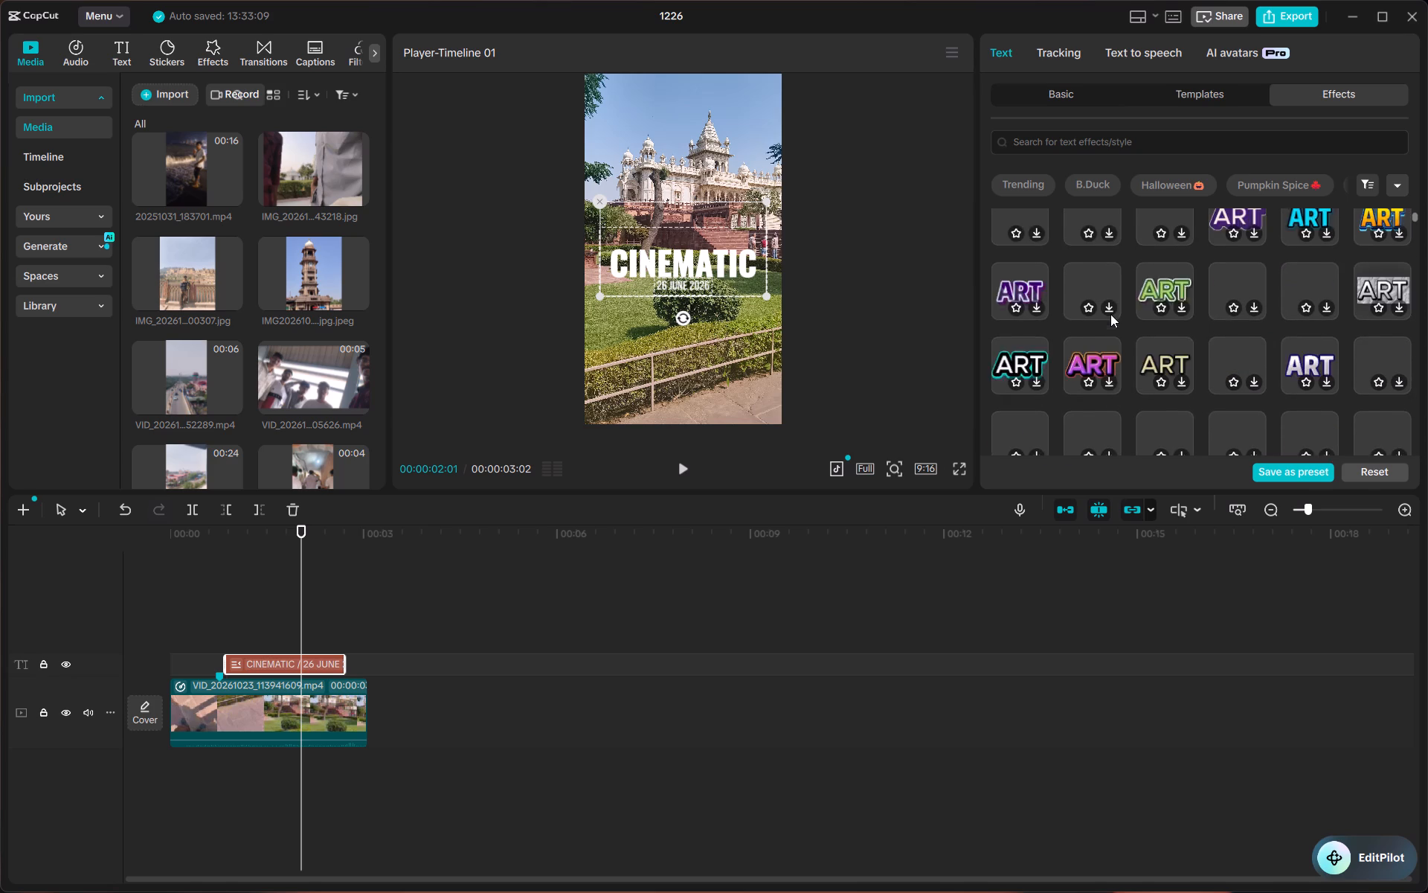
scroll(1110, 314, "up", 3)
scroll(1139, 354, "down", 5)
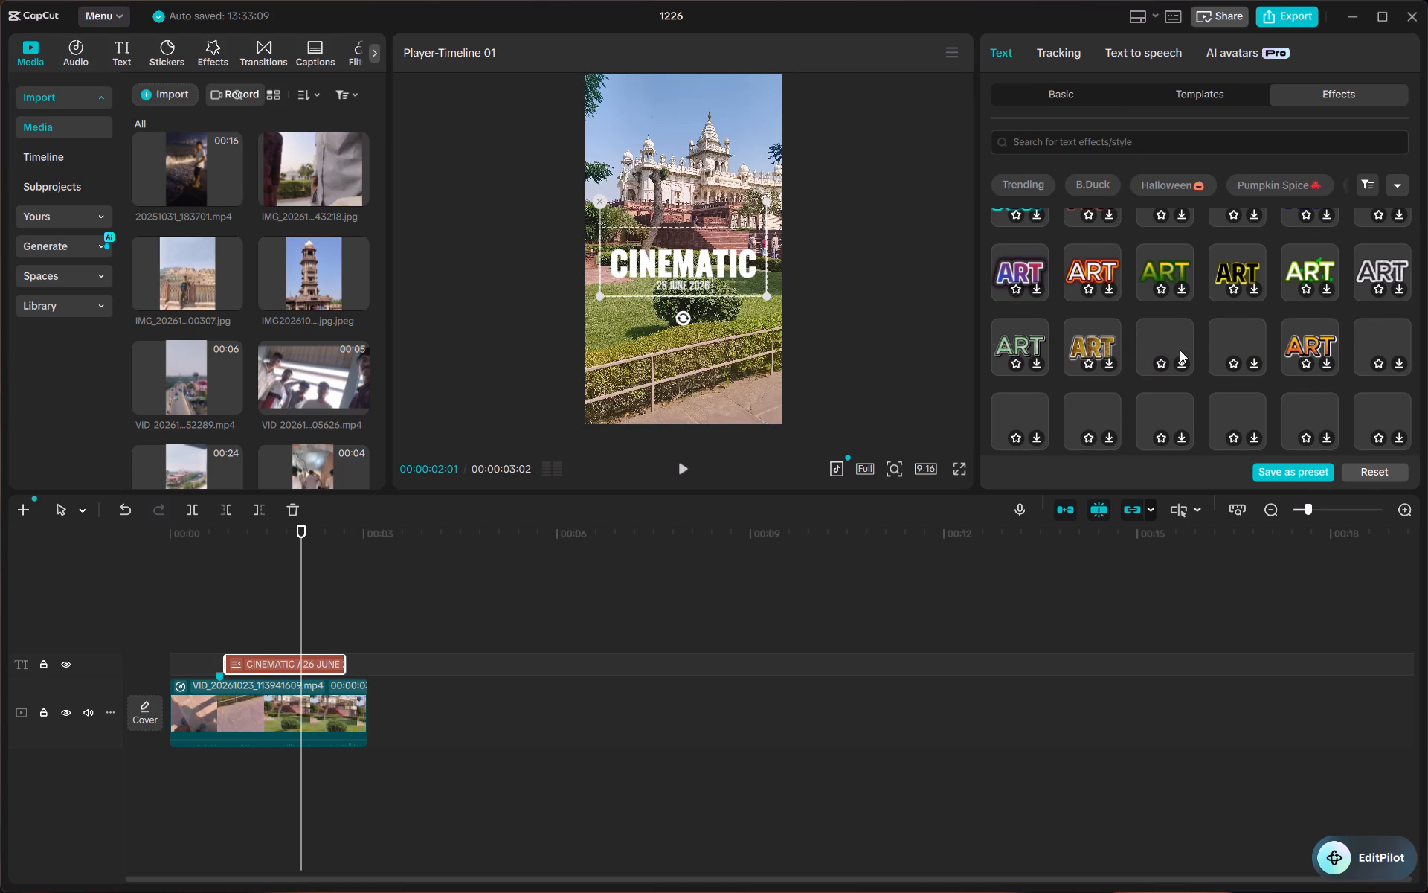
scroll(1135, 362, "up", 4)
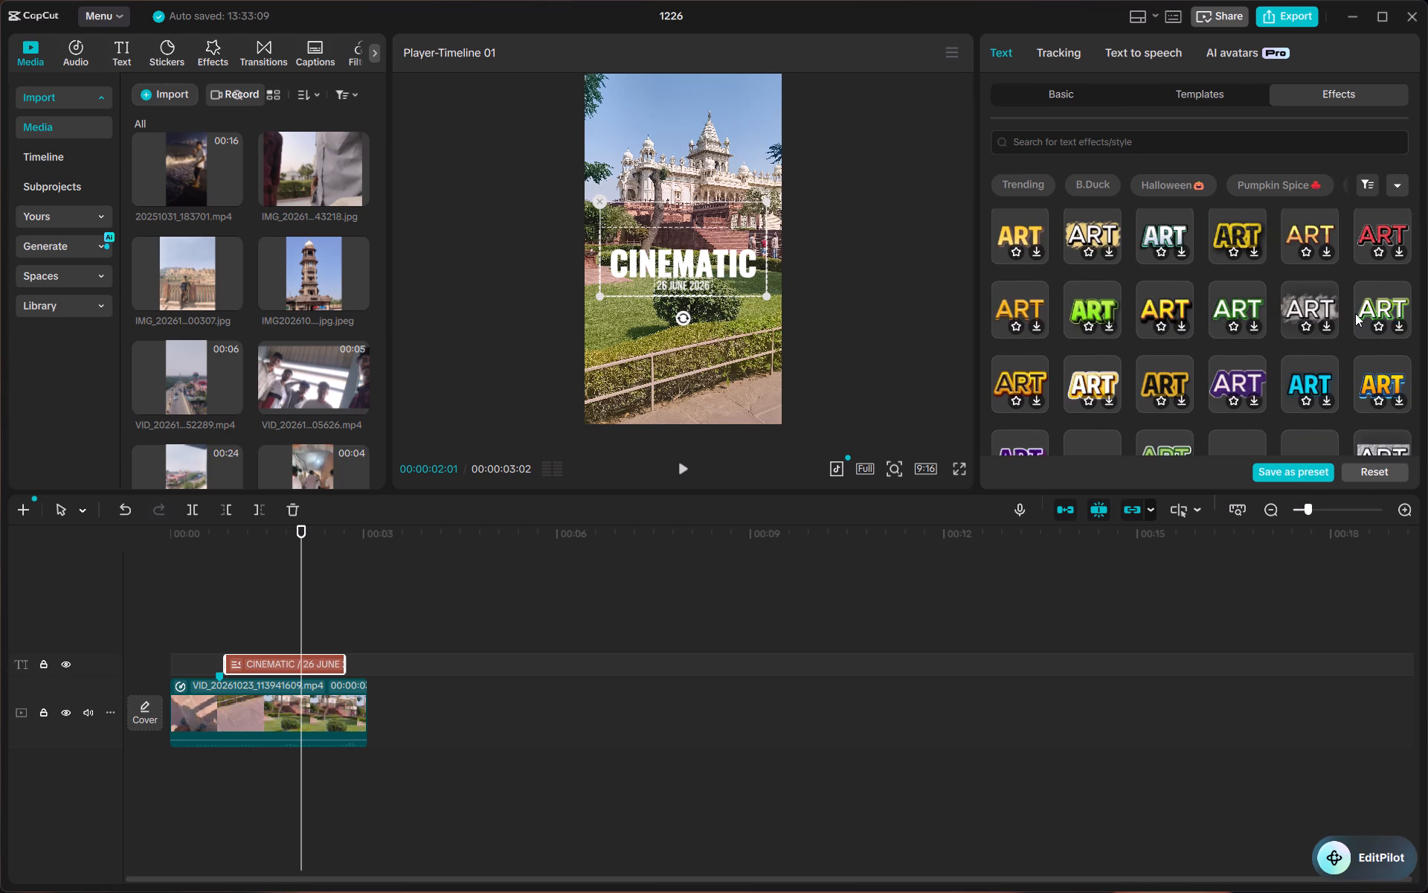
scroll(1355, 313, "up", 3)
scroll(1174, 303, "down", 5)
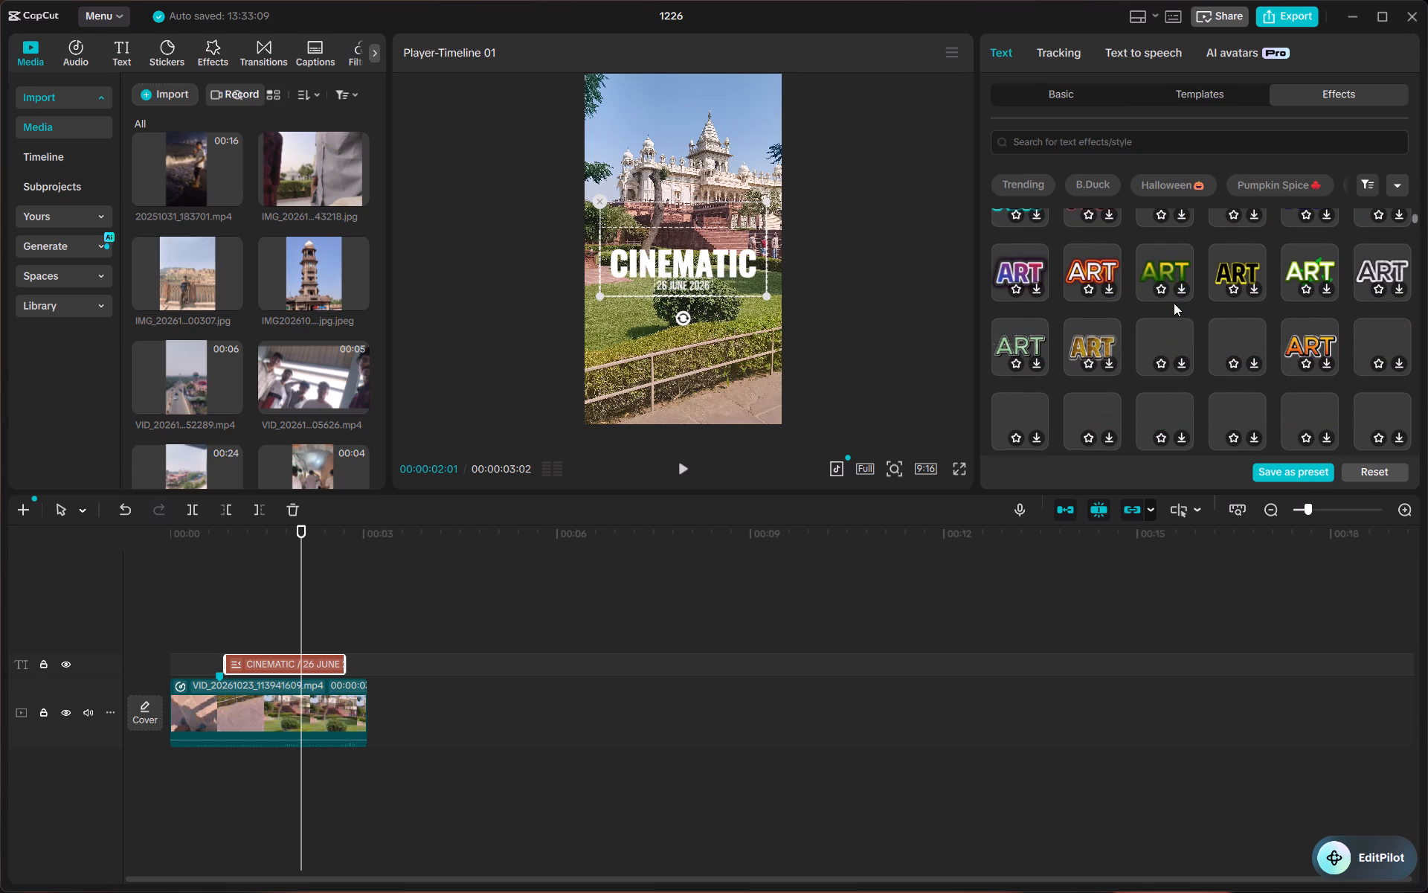
scroll(1174, 303, "down", 2)
scroll(1174, 303, "up", 3)
scroll(1174, 303, "down", 3)
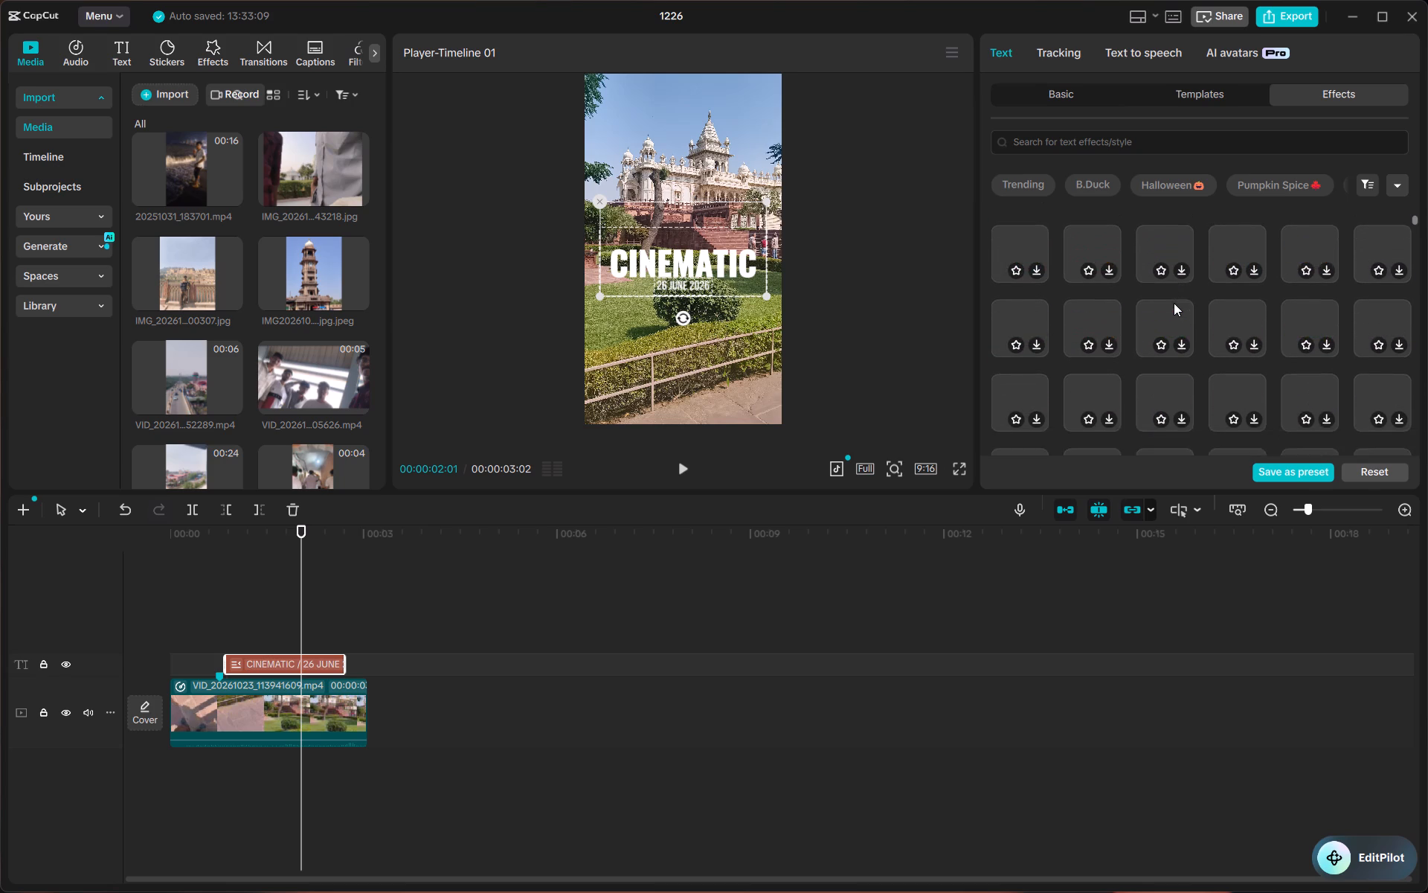
scroll(1174, 303, "up", 6)
scroll(1174, 303, "down", 2)
scroll(1099, 362, "down", 1)
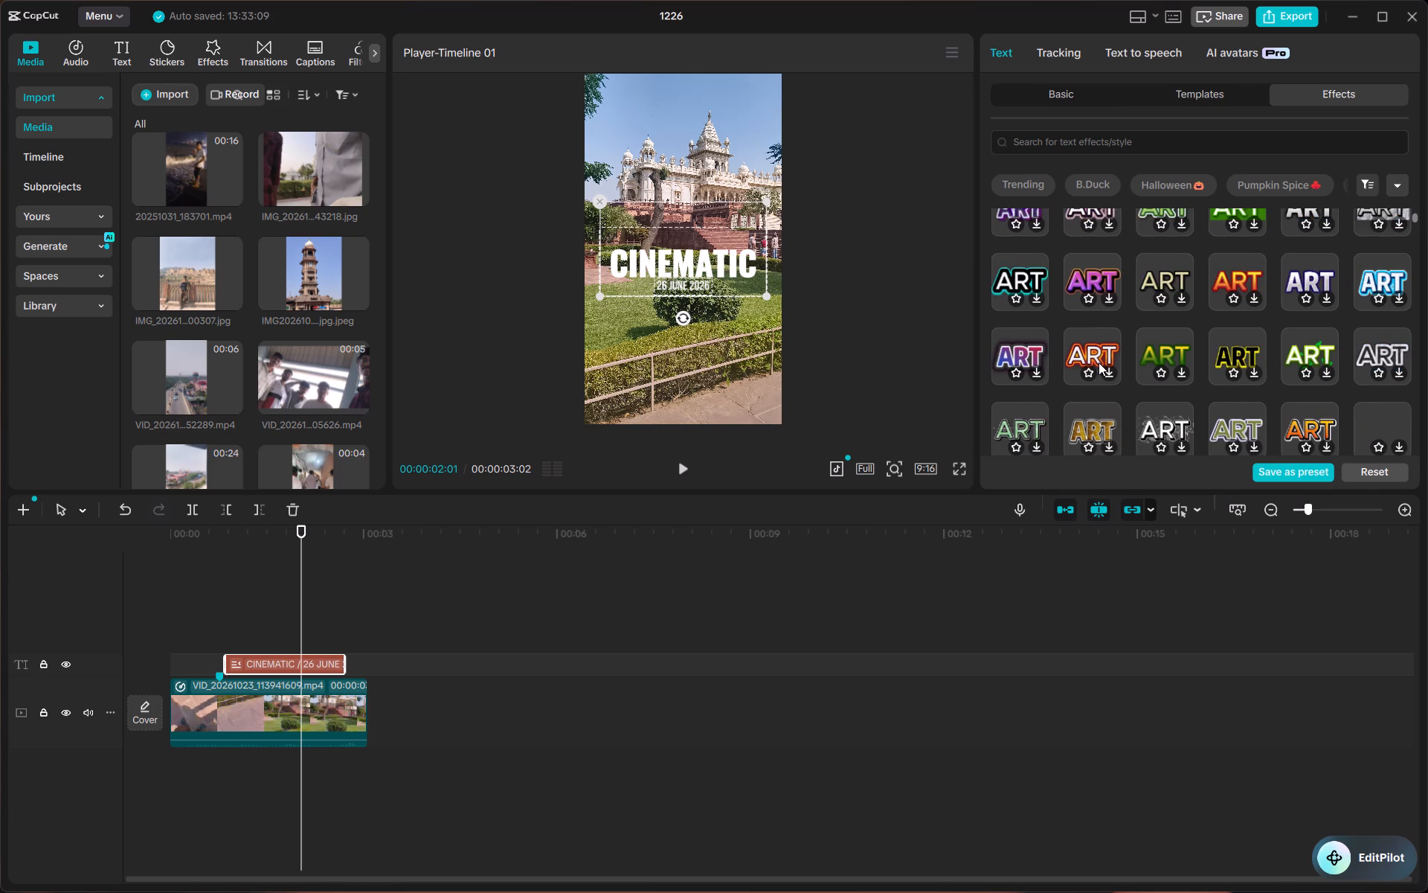
Download the plain red ART text effect and apply it to the CINEMATIC text of the title.
scroll(1111, 361, "down", 2)
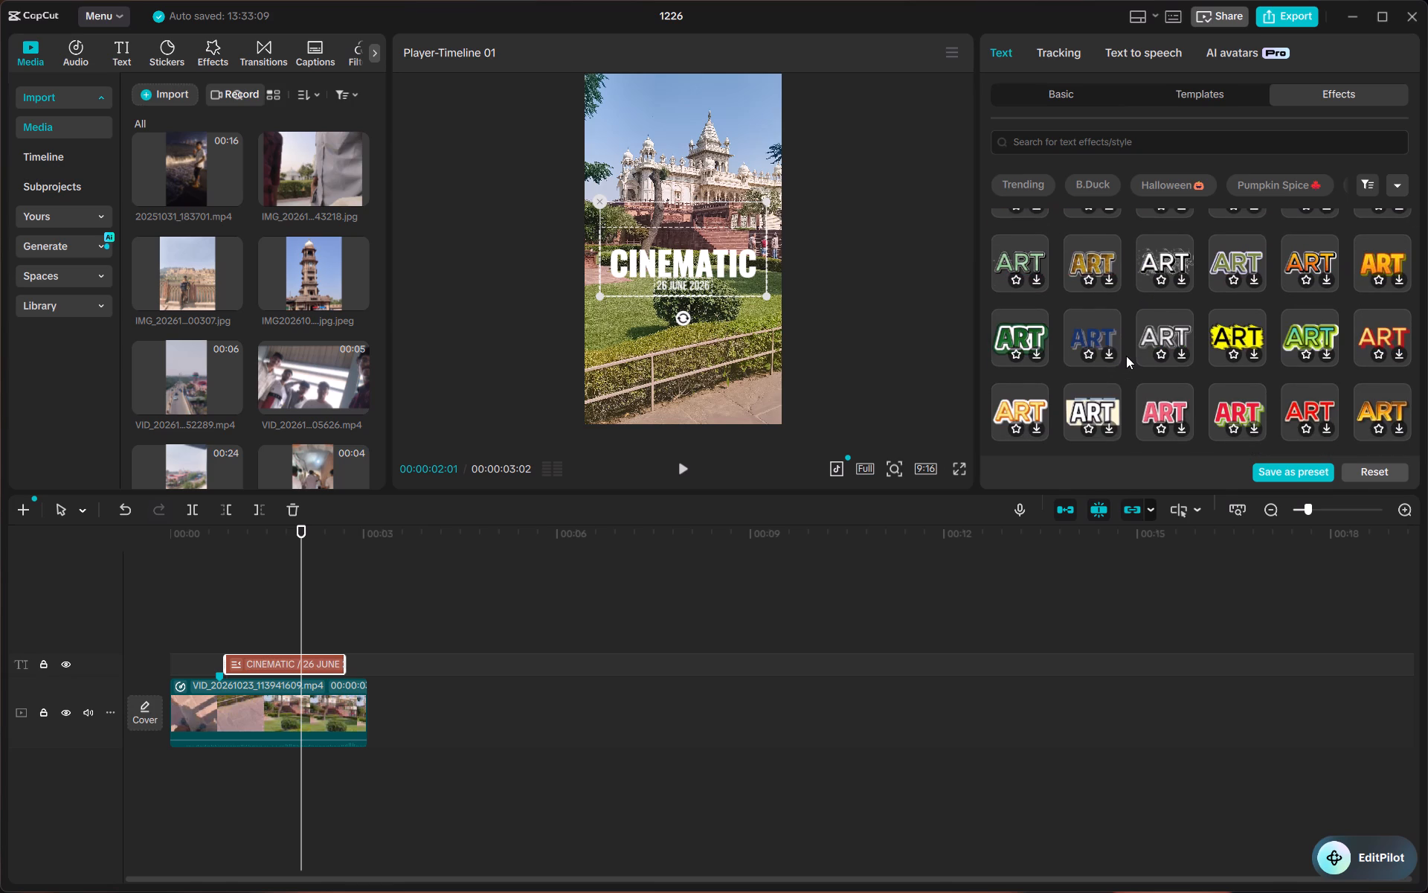
scroll(1126, 356, "down", 4)
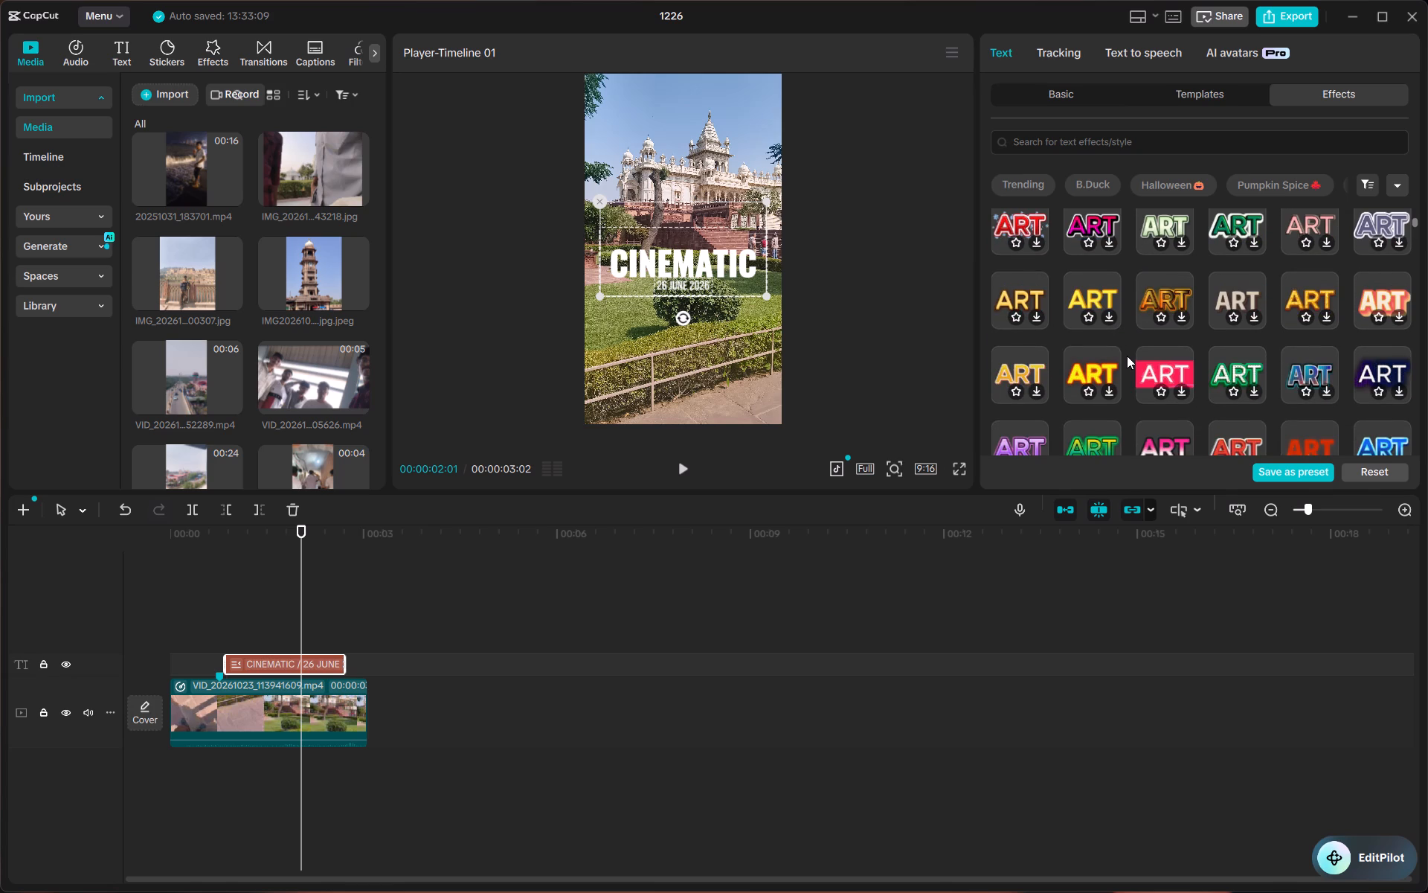
scroll(1127, 356, "down", 1)
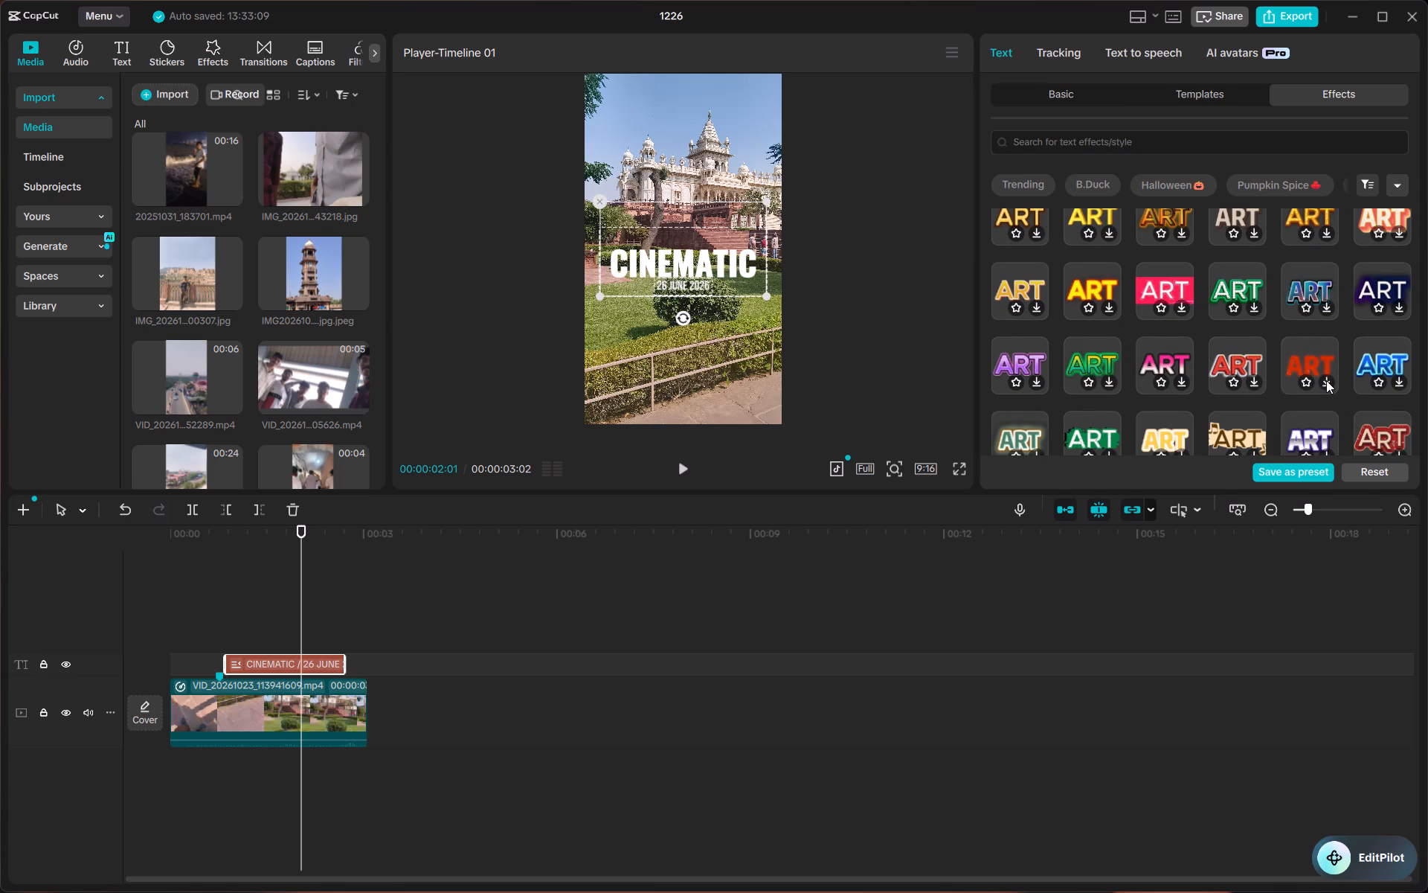
left_click(1326, 380)
double_click(1318, 366)
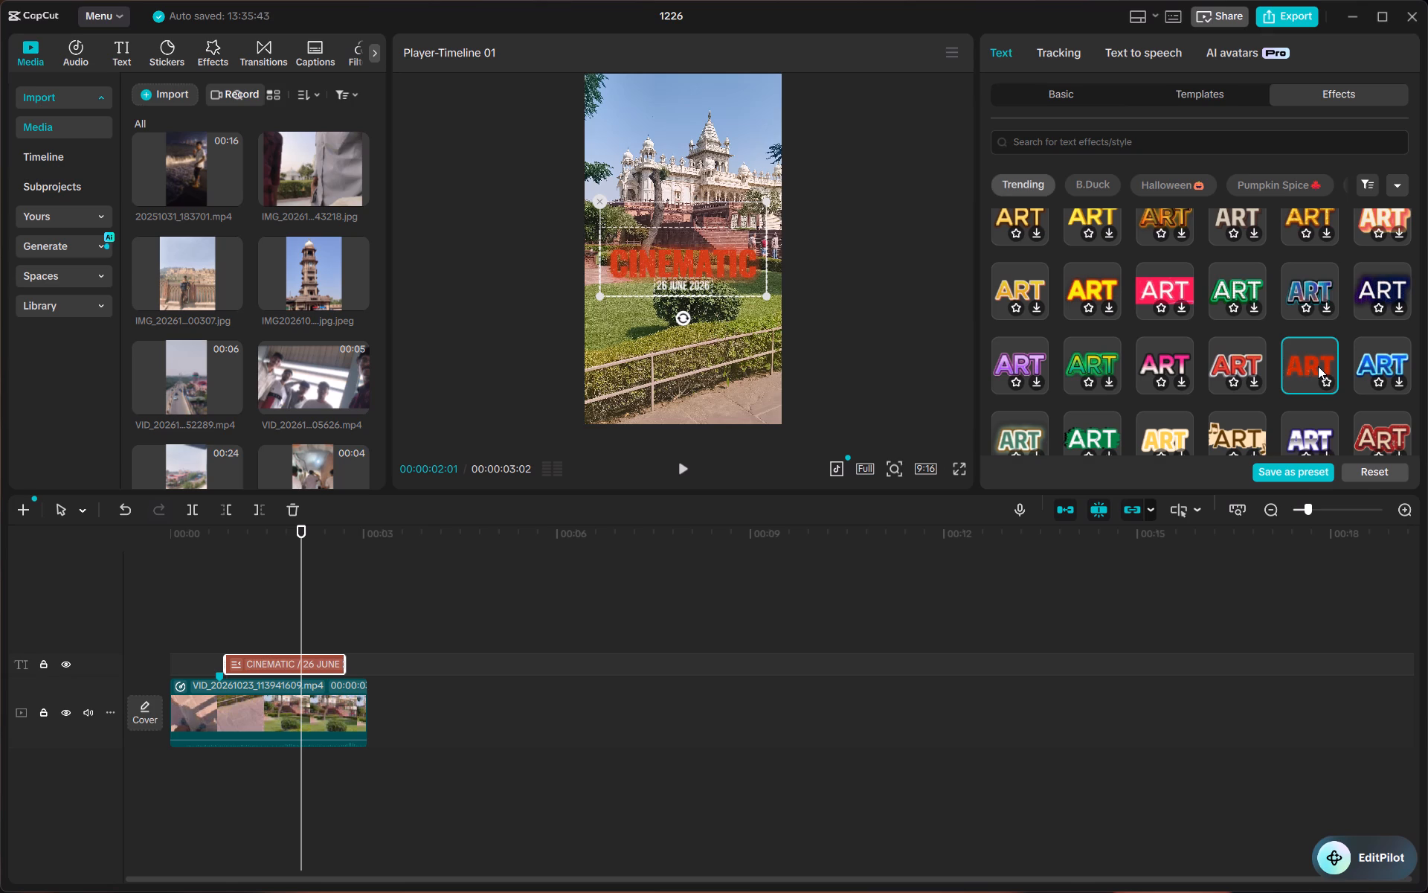
Look through the trending text effects for an alternative style for the CINEMATIC text.
scroll(1299, 362, "down", 1)
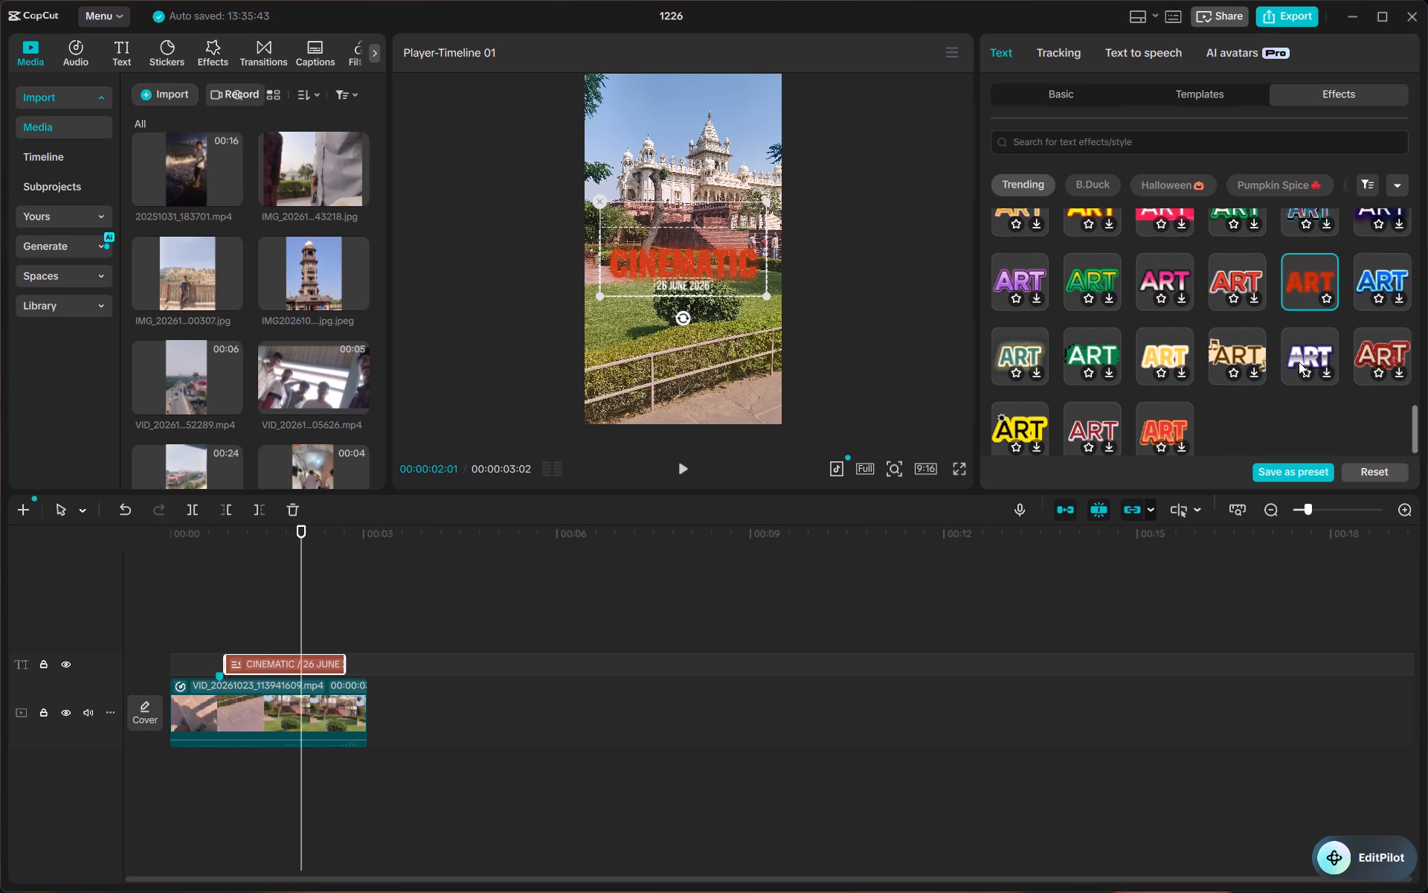
scroll(1299, 362, "down", 4)
scroll(1299, 362, "up", 4)
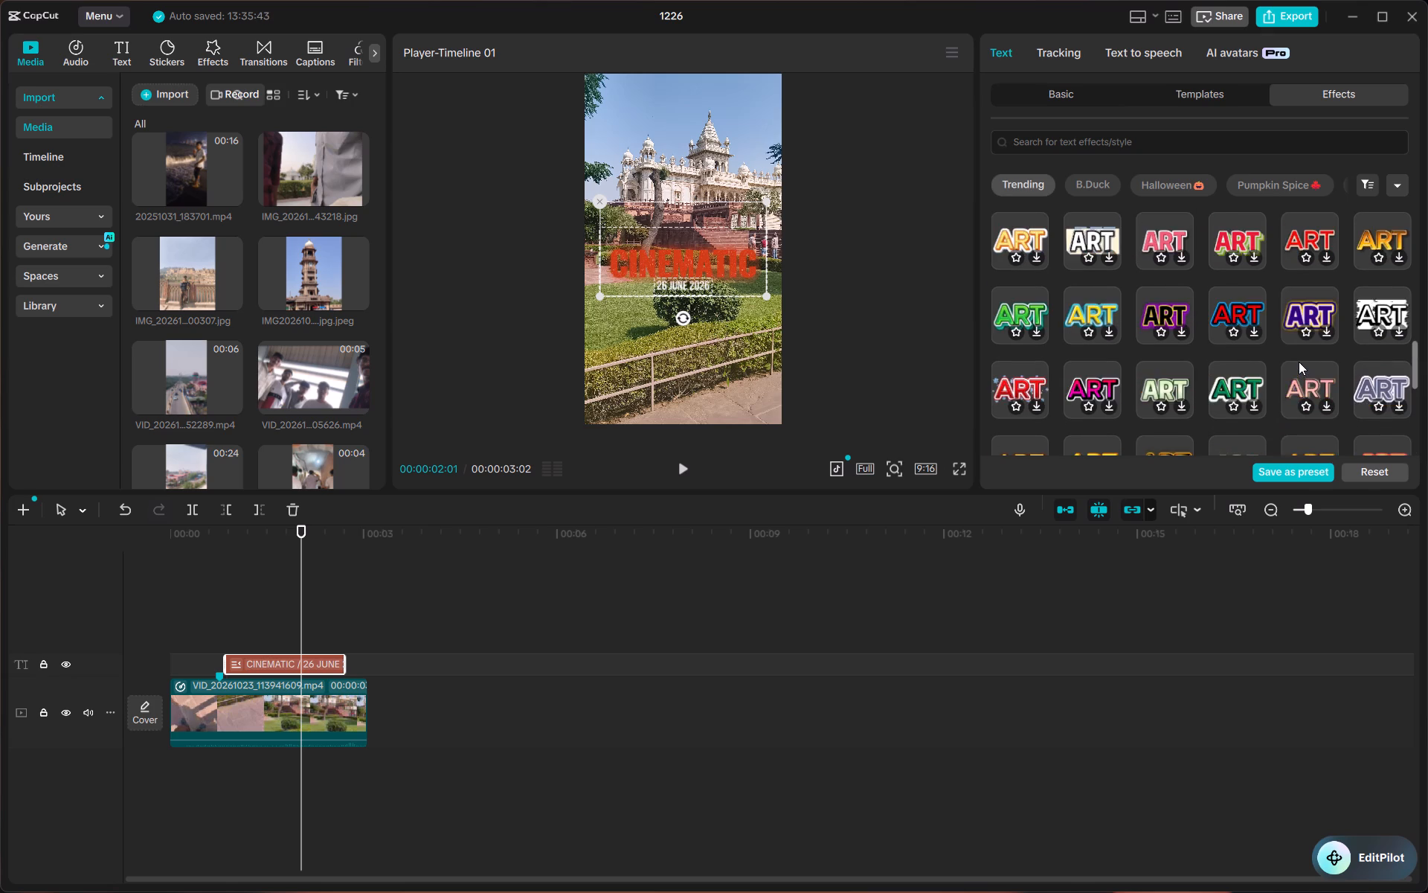
scroll(1298, 362, "up", 1)
scroll(1298, 362, "down", 3)
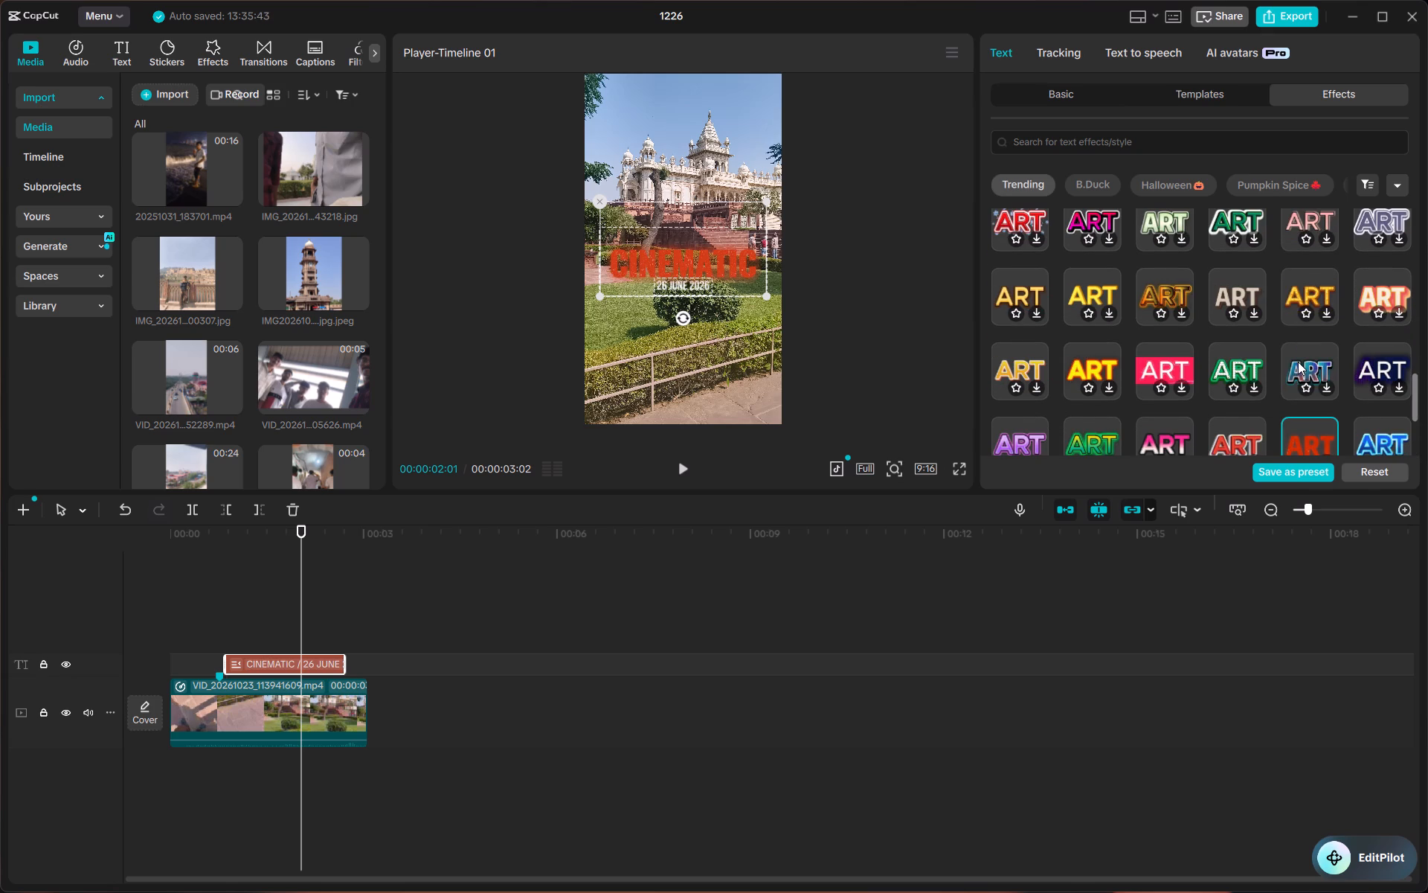
scroll(1298, 362, "down", 2)
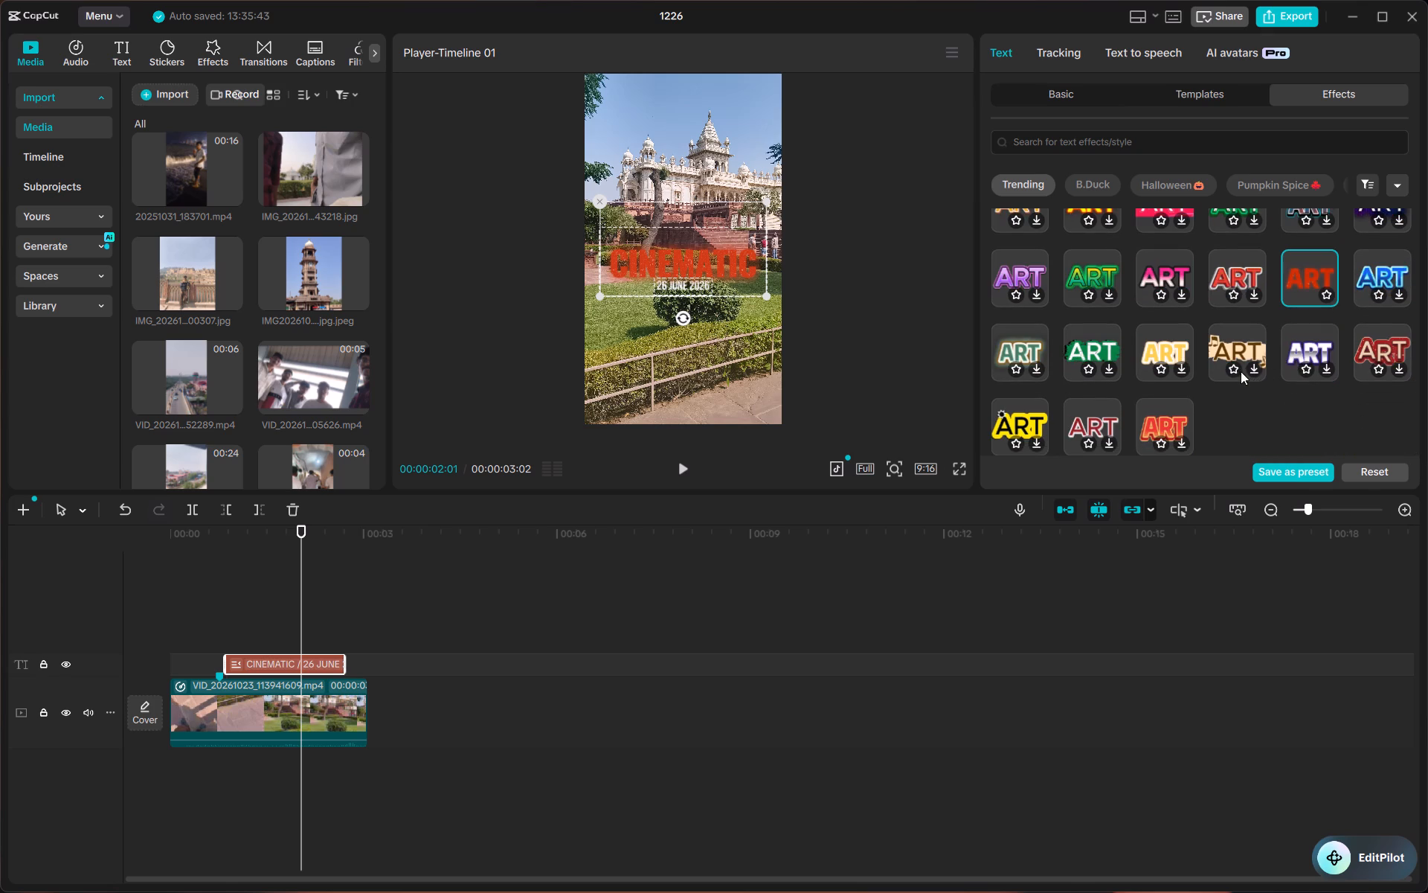
Play the clip in full screen to review the styled CINEMATIC / 26 JUNE 2026 title over the video.
left_click_drag(296, 565, 303, 571)
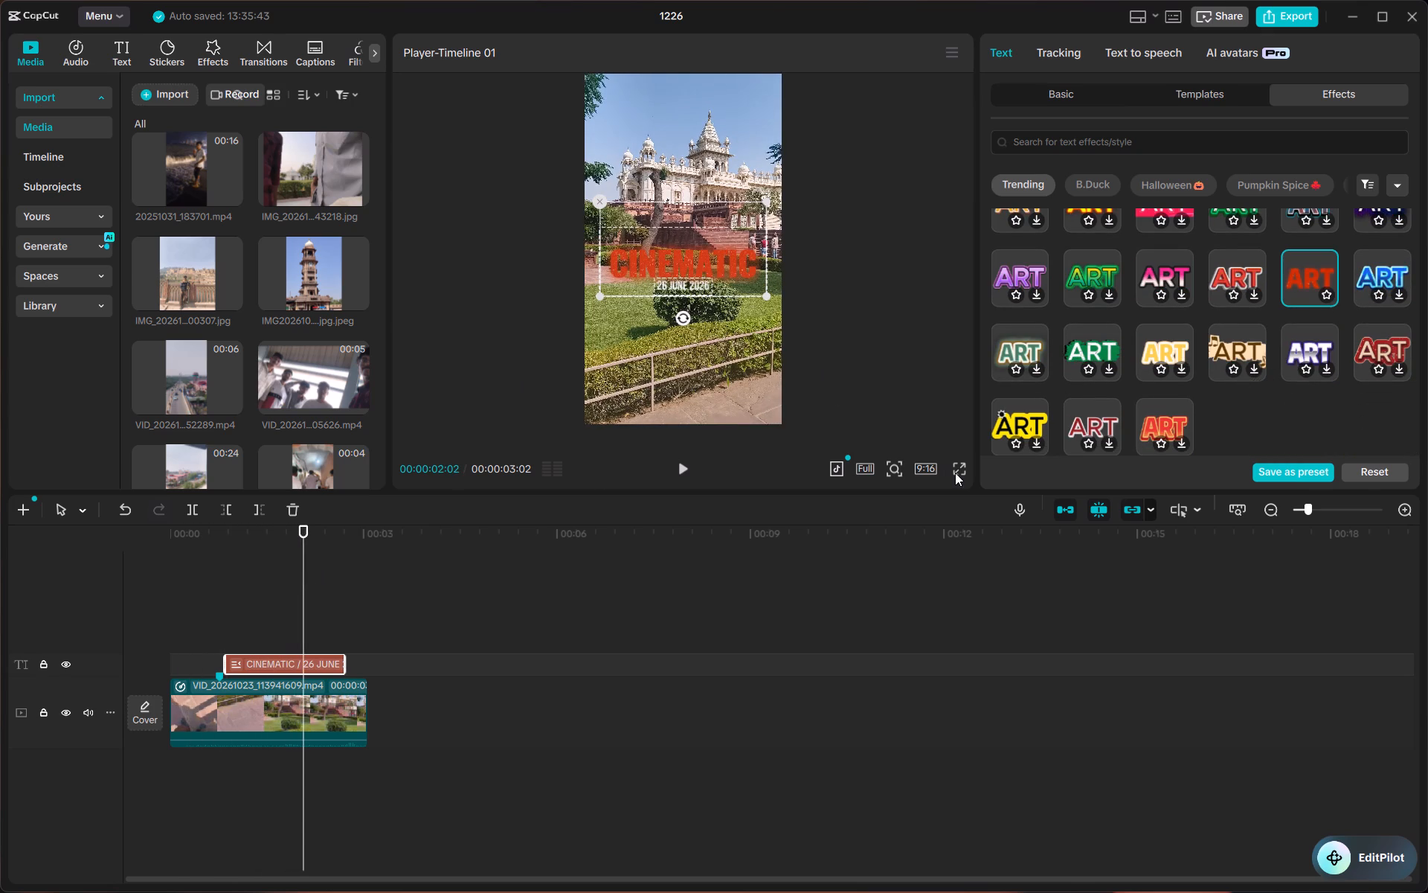
left_click(959, 473)
key("space")
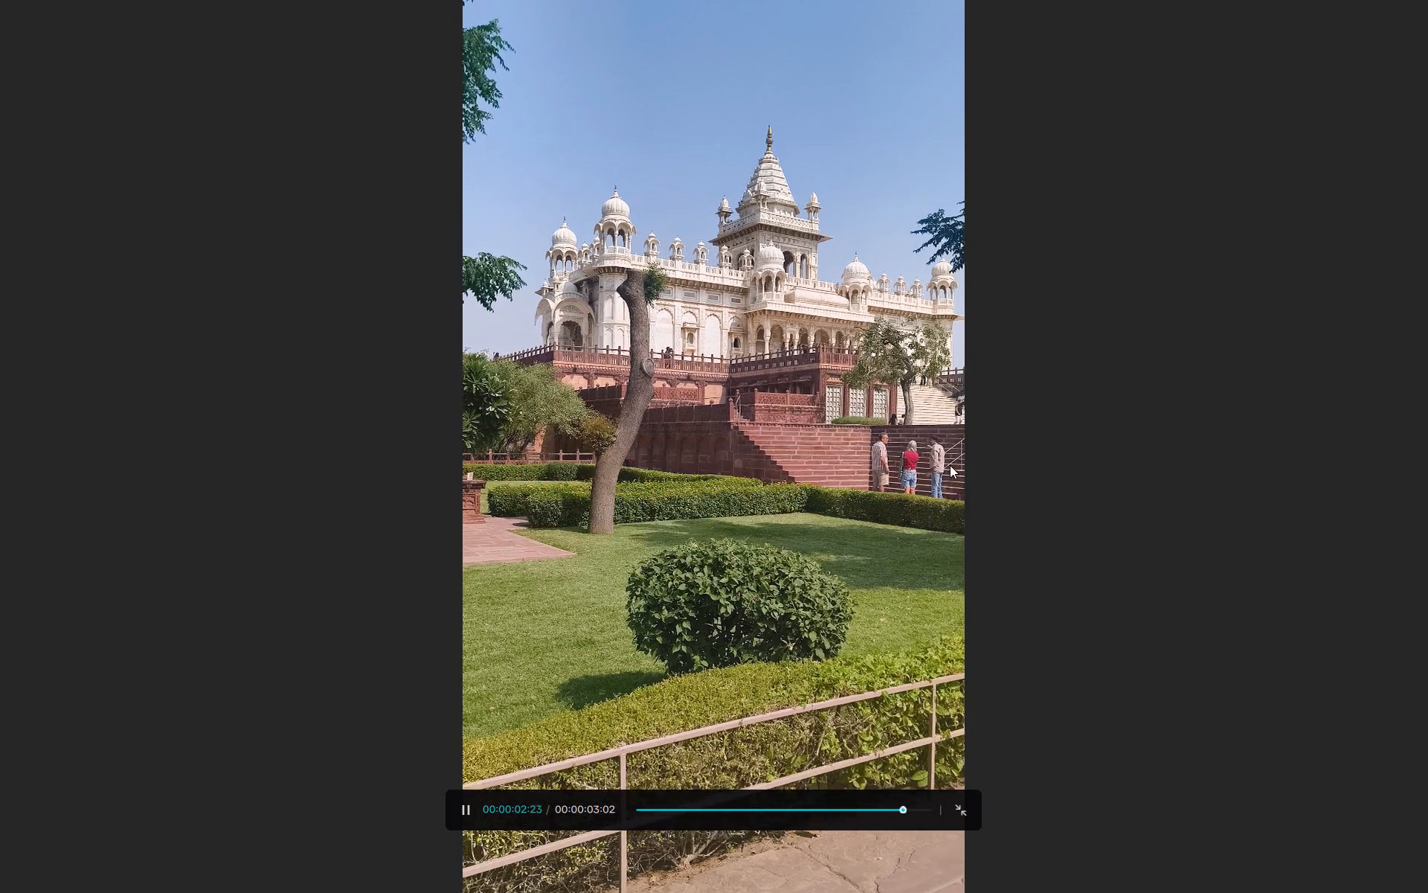
key("space")
key("space")
key("space")
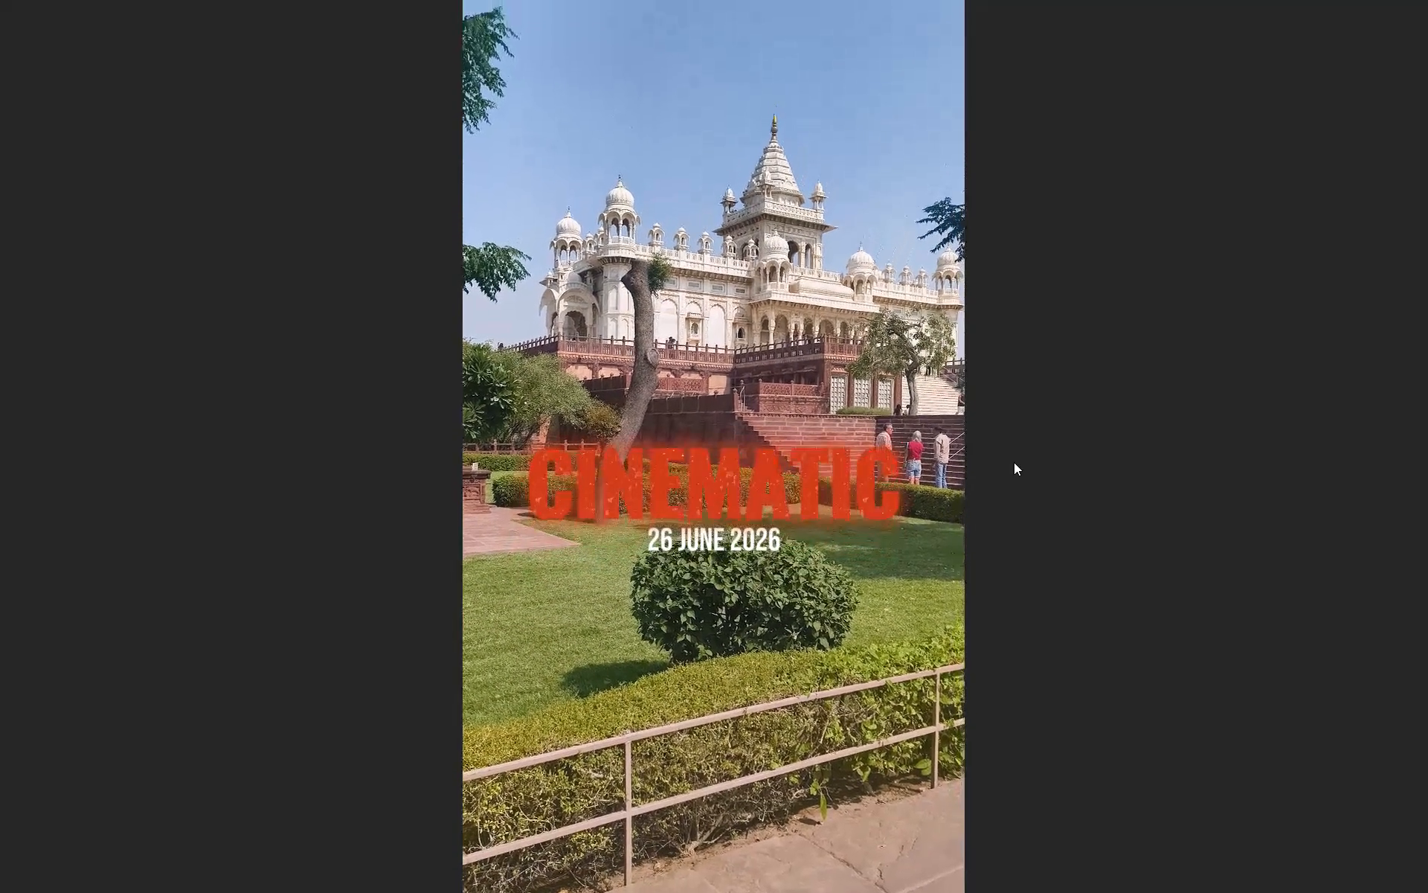
key("Escape")
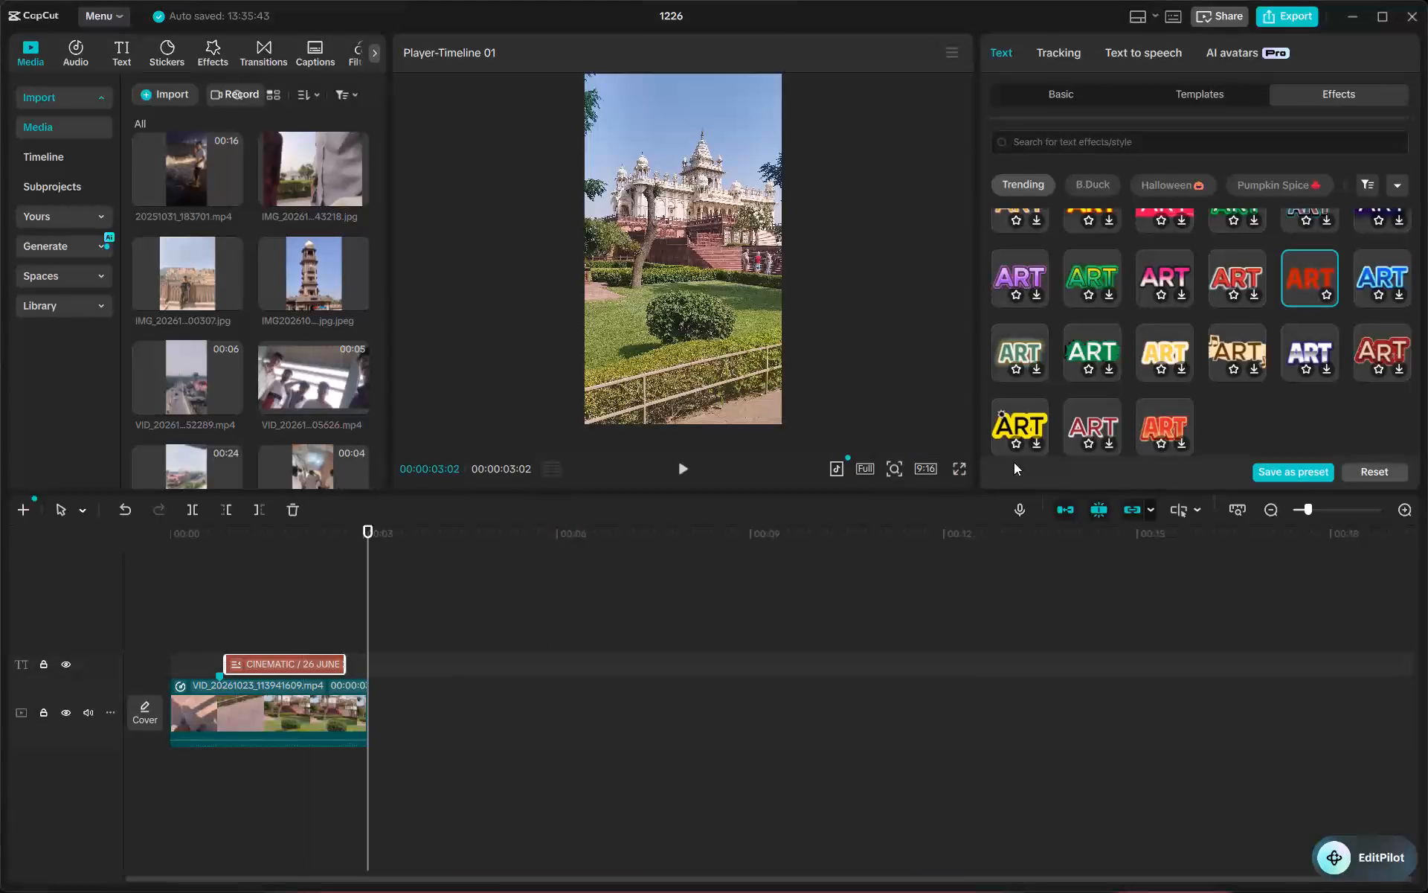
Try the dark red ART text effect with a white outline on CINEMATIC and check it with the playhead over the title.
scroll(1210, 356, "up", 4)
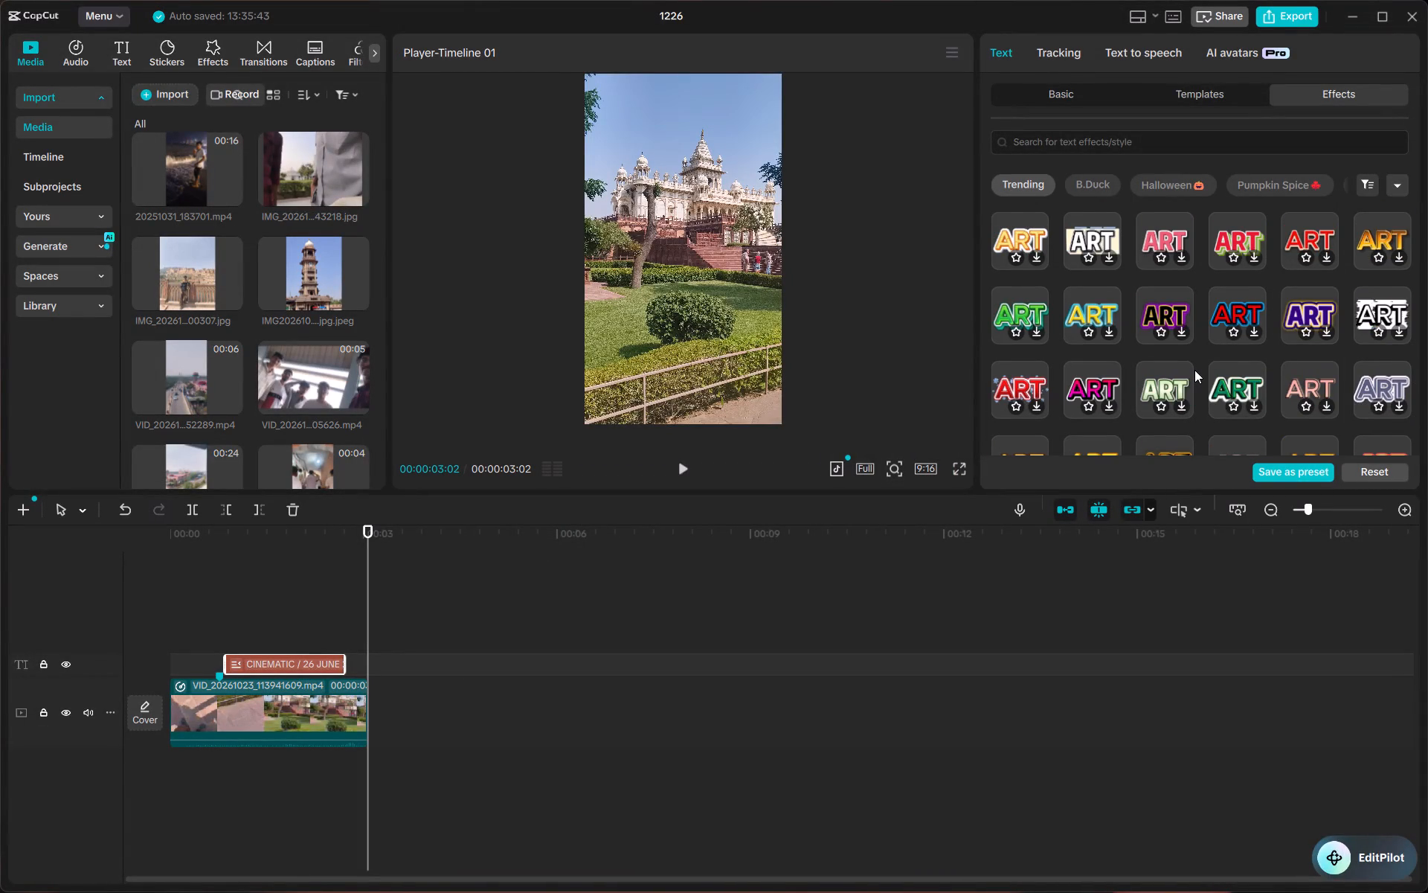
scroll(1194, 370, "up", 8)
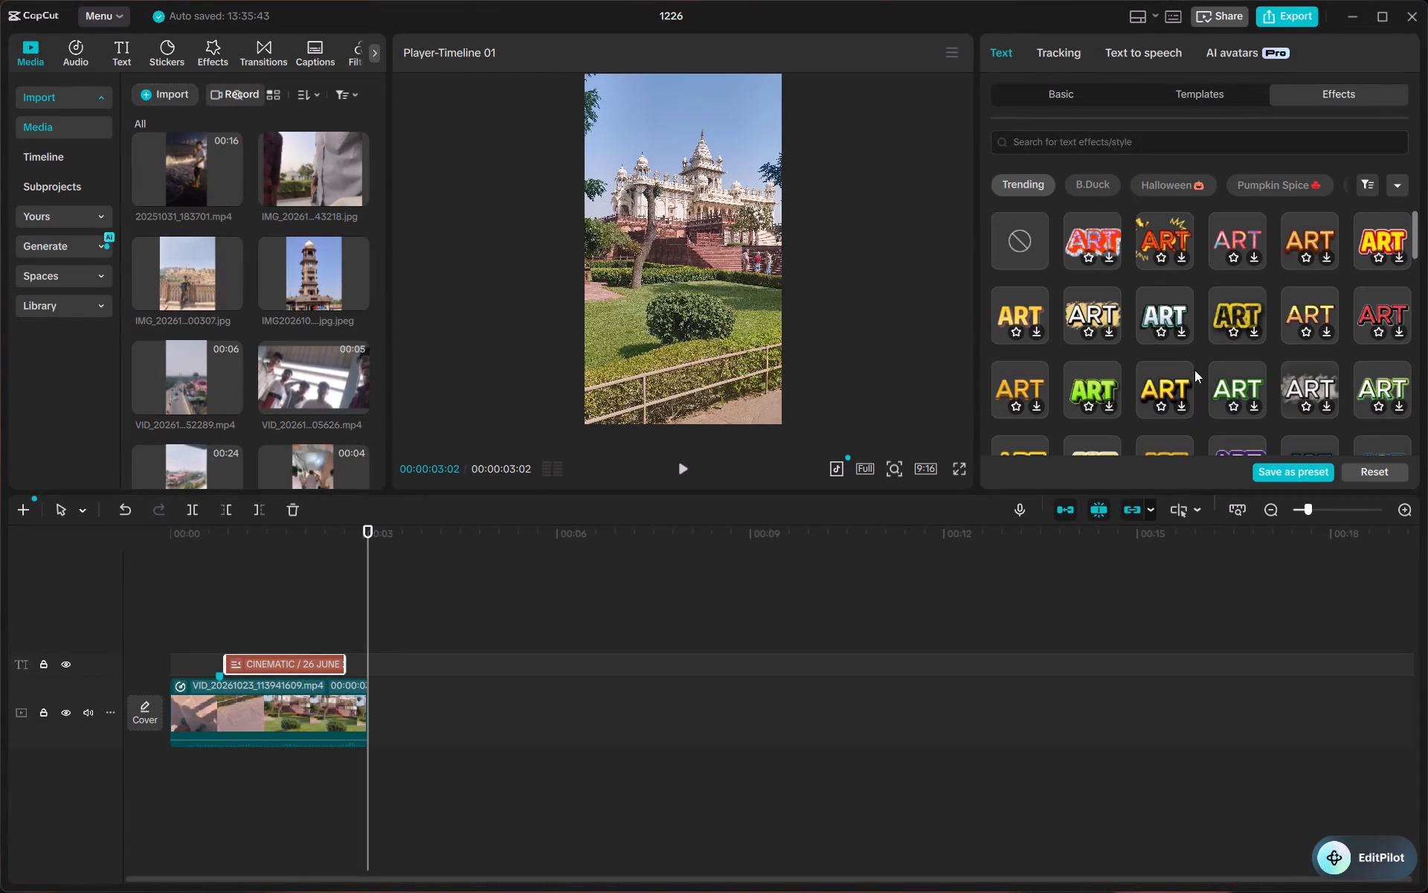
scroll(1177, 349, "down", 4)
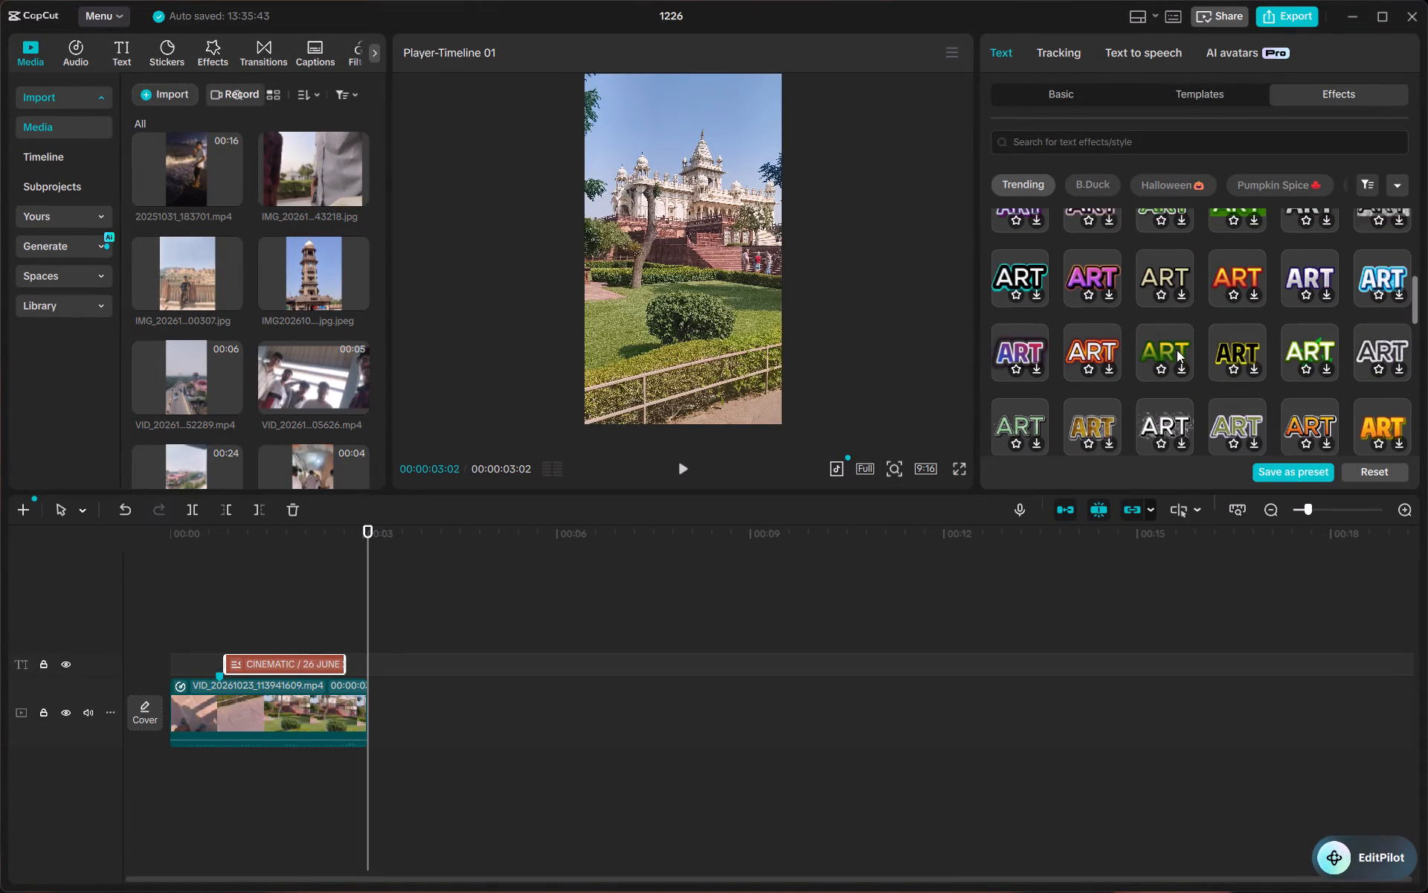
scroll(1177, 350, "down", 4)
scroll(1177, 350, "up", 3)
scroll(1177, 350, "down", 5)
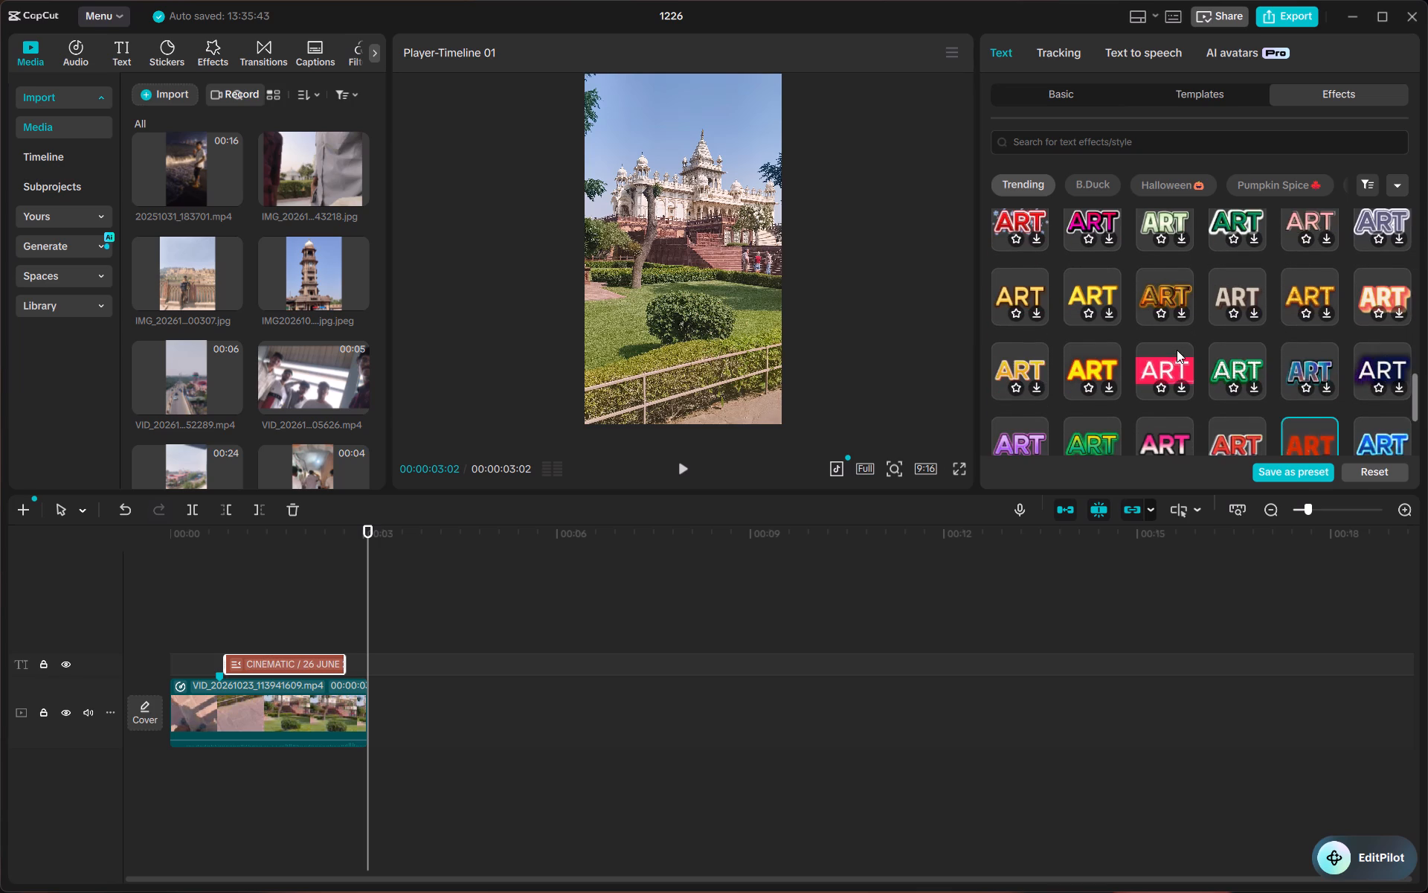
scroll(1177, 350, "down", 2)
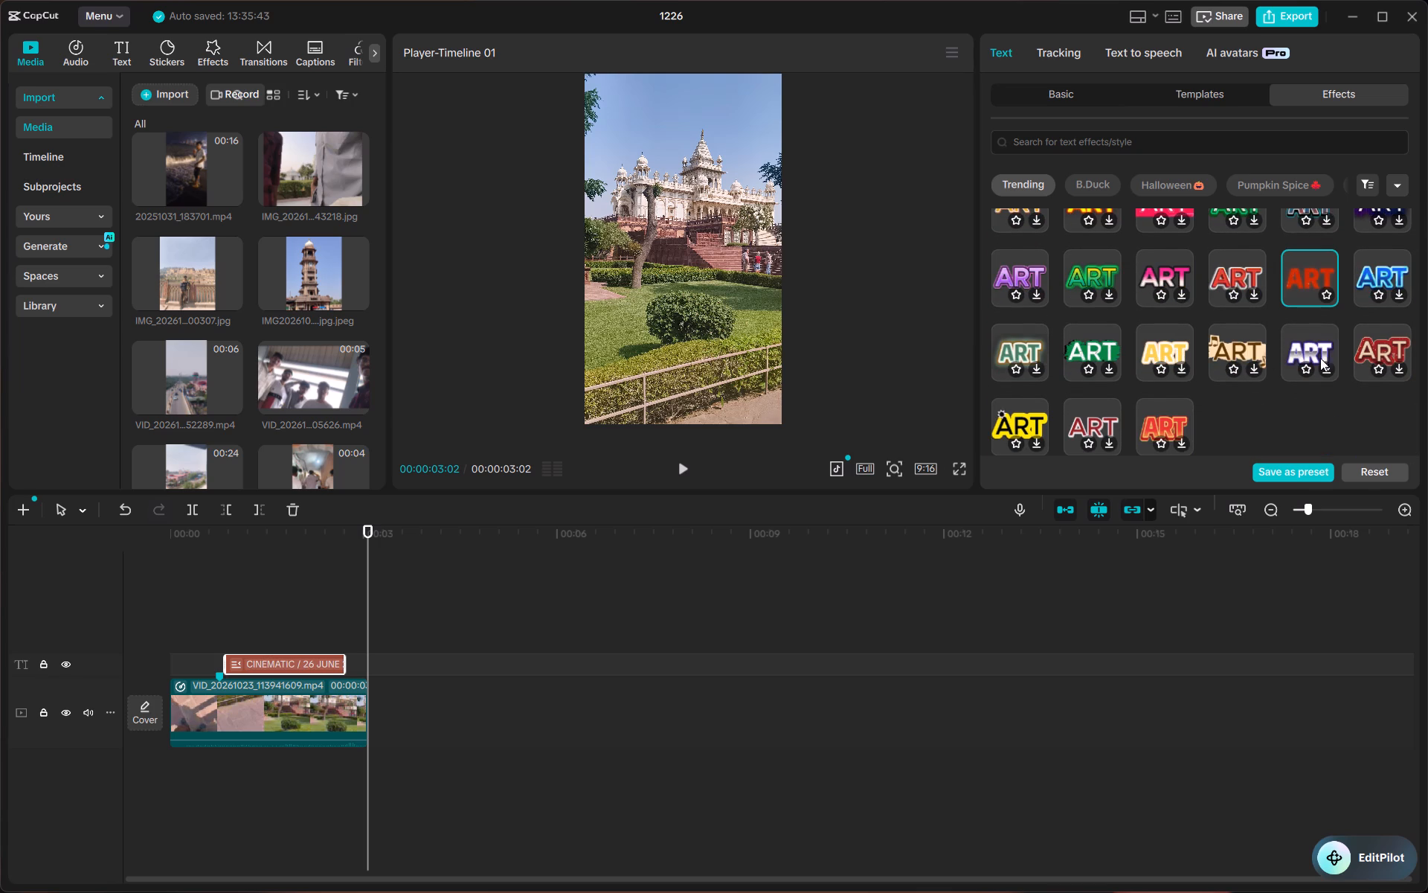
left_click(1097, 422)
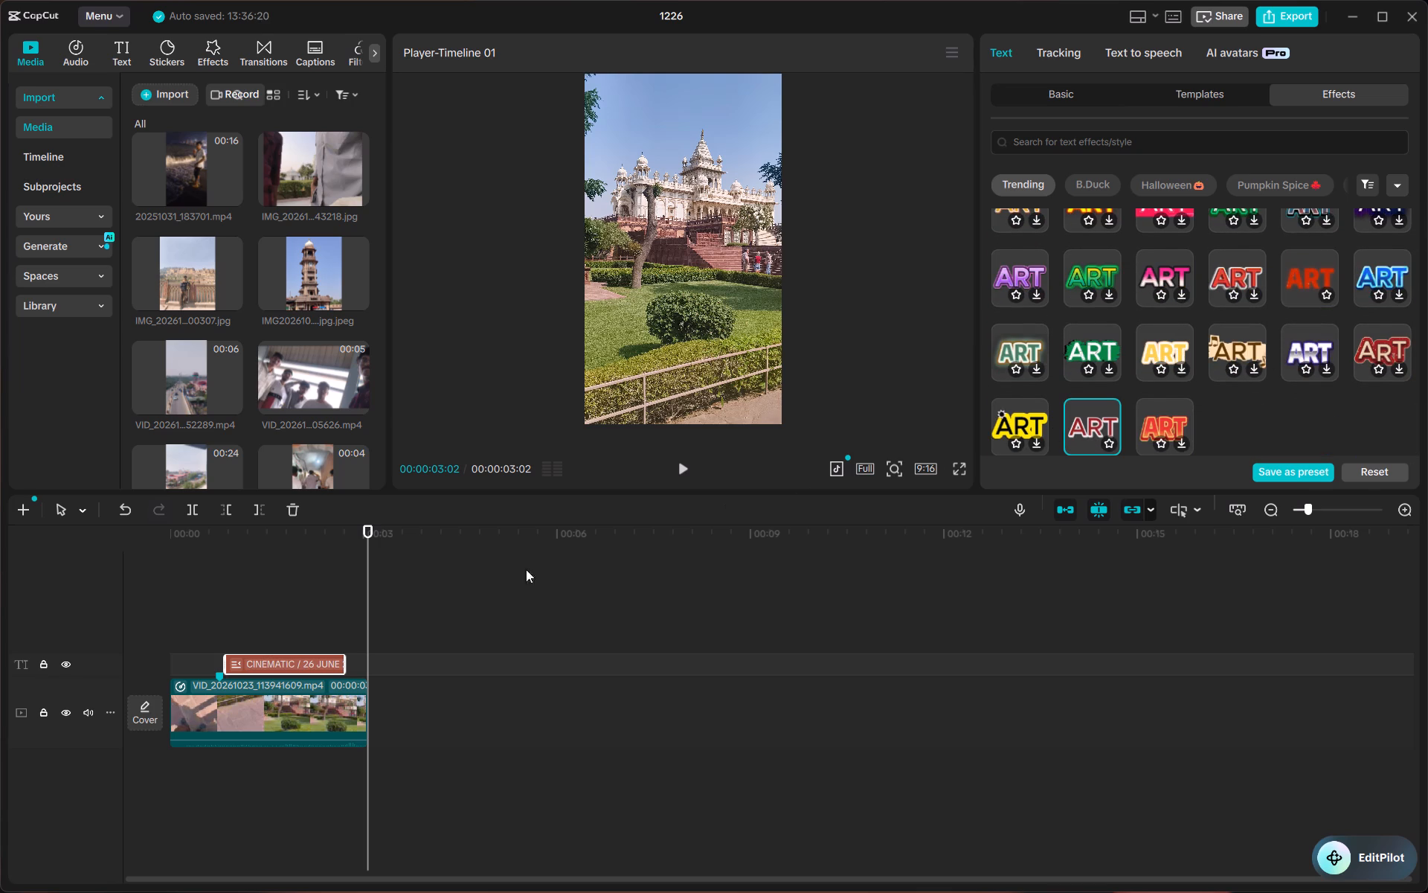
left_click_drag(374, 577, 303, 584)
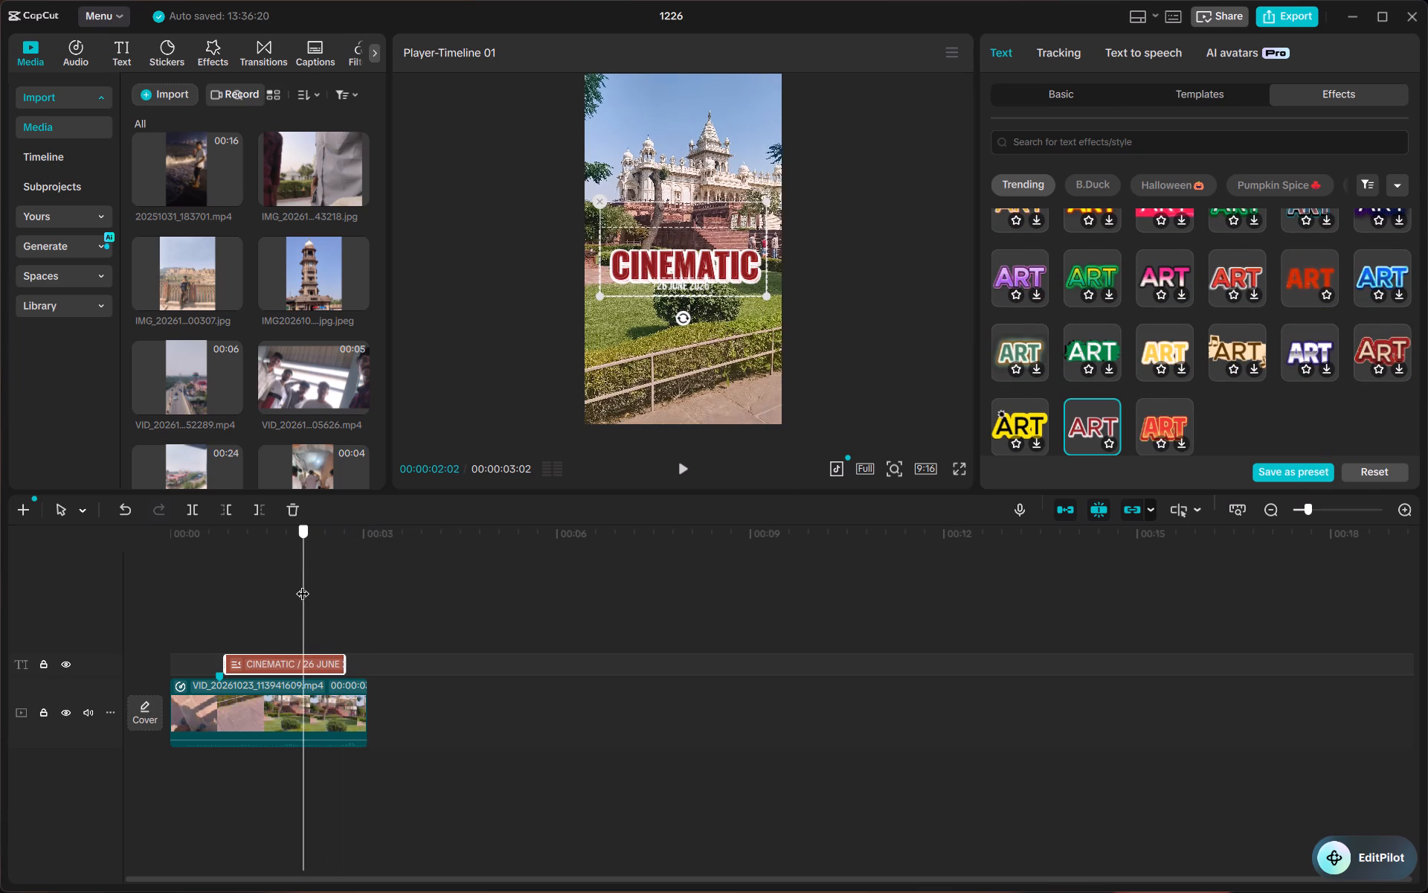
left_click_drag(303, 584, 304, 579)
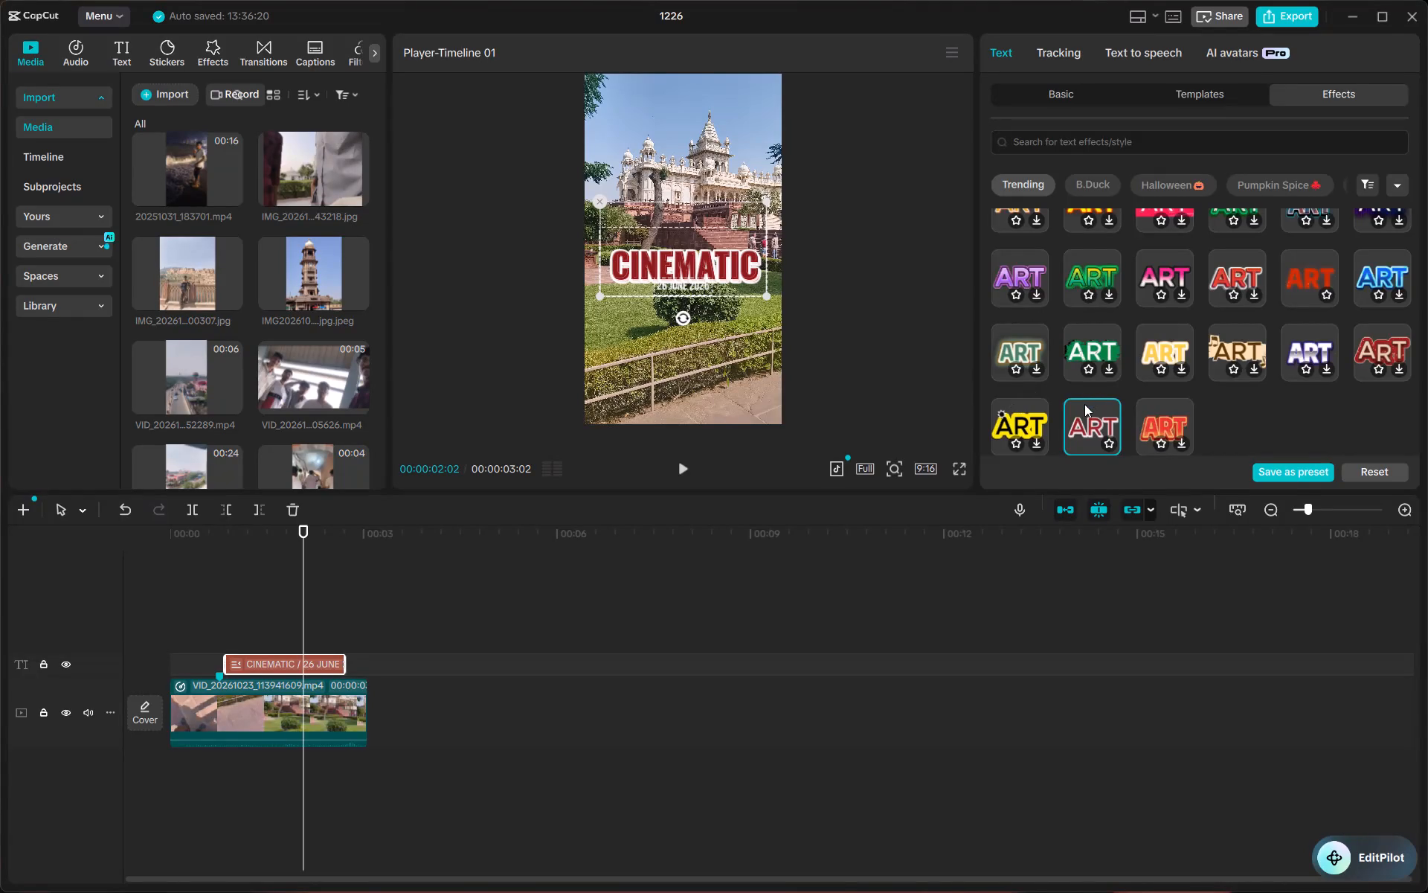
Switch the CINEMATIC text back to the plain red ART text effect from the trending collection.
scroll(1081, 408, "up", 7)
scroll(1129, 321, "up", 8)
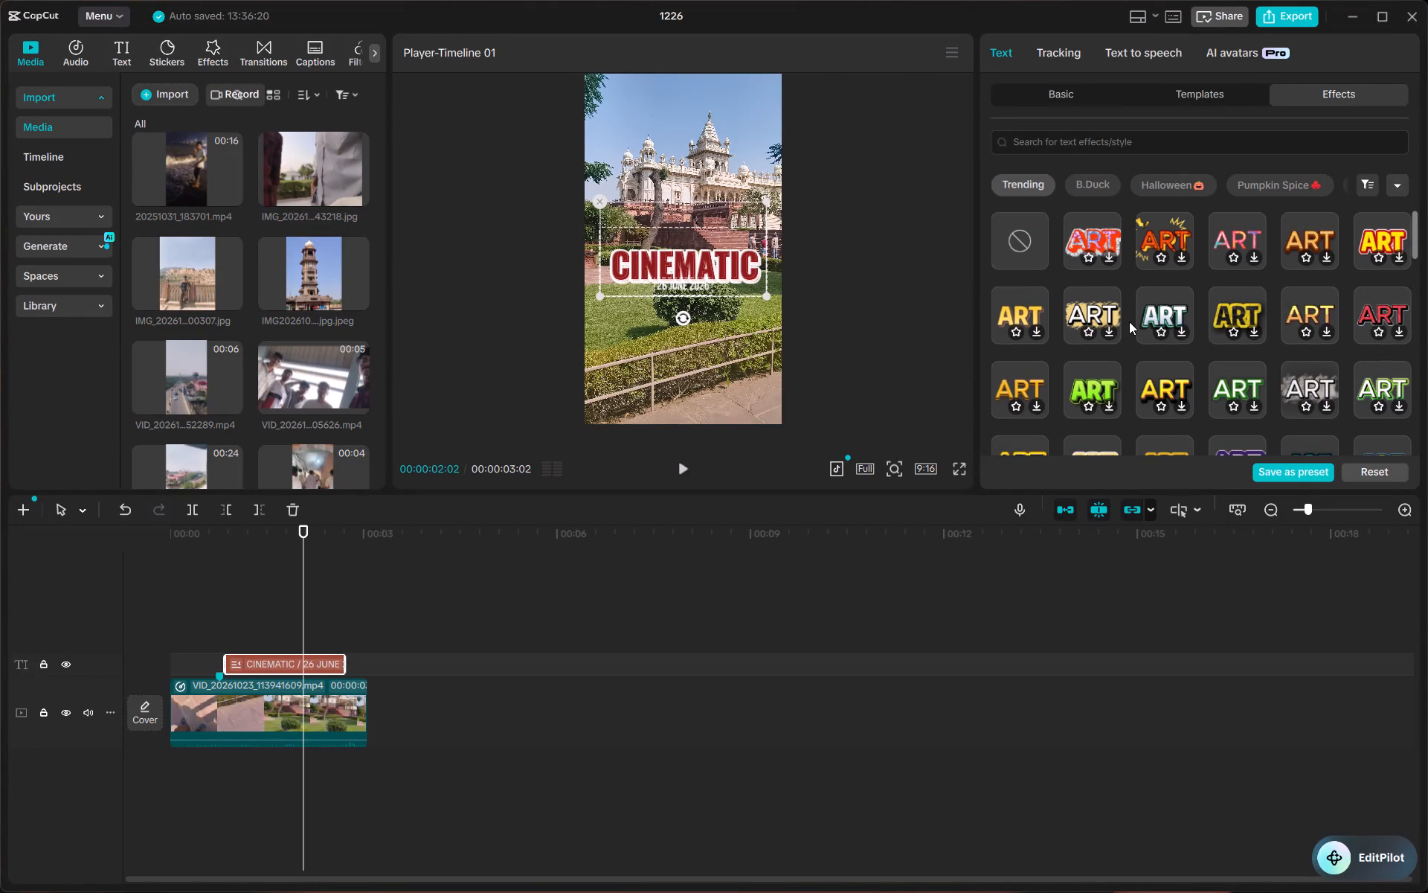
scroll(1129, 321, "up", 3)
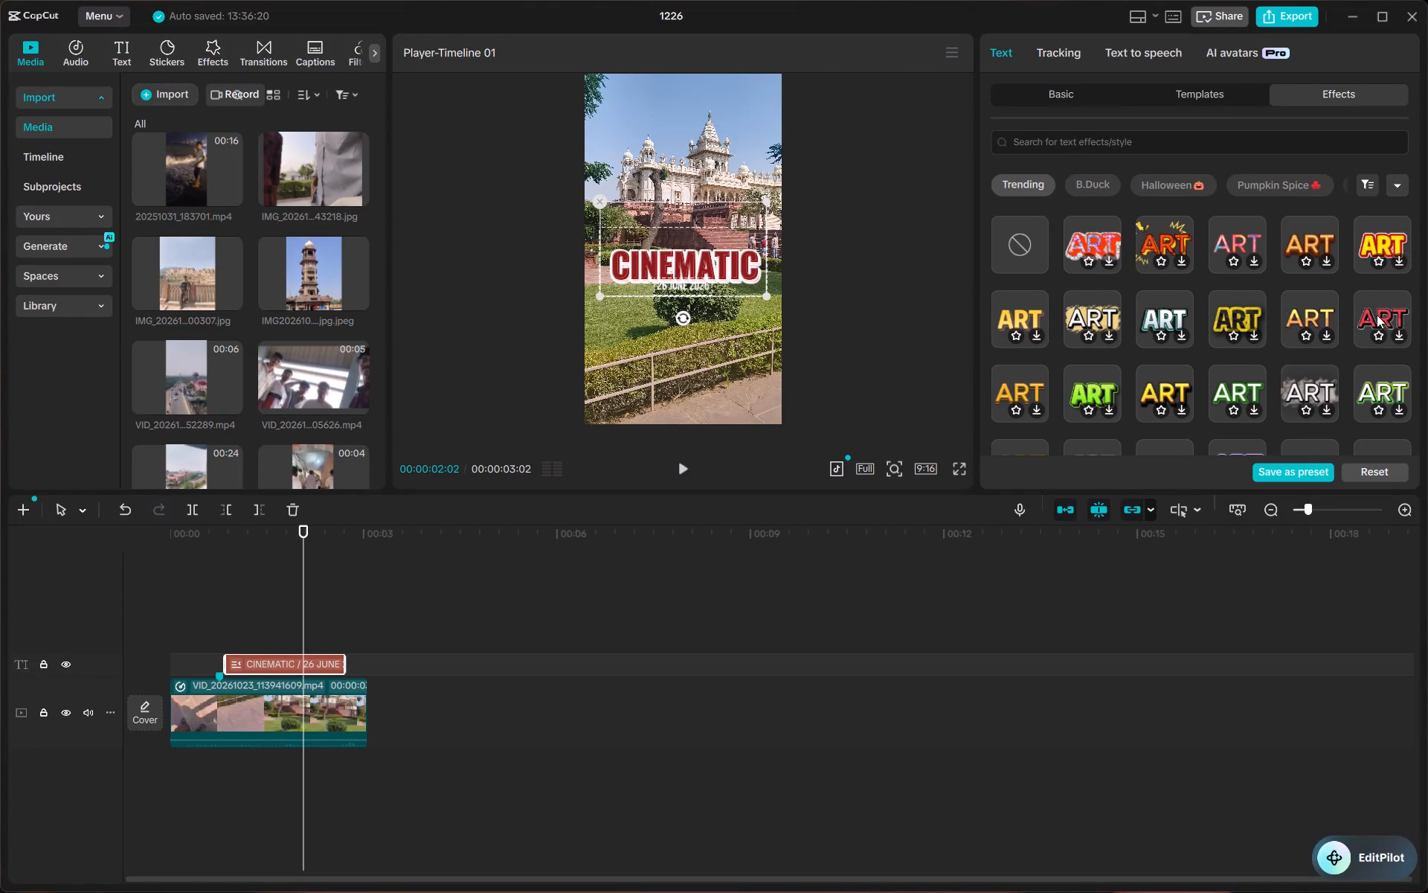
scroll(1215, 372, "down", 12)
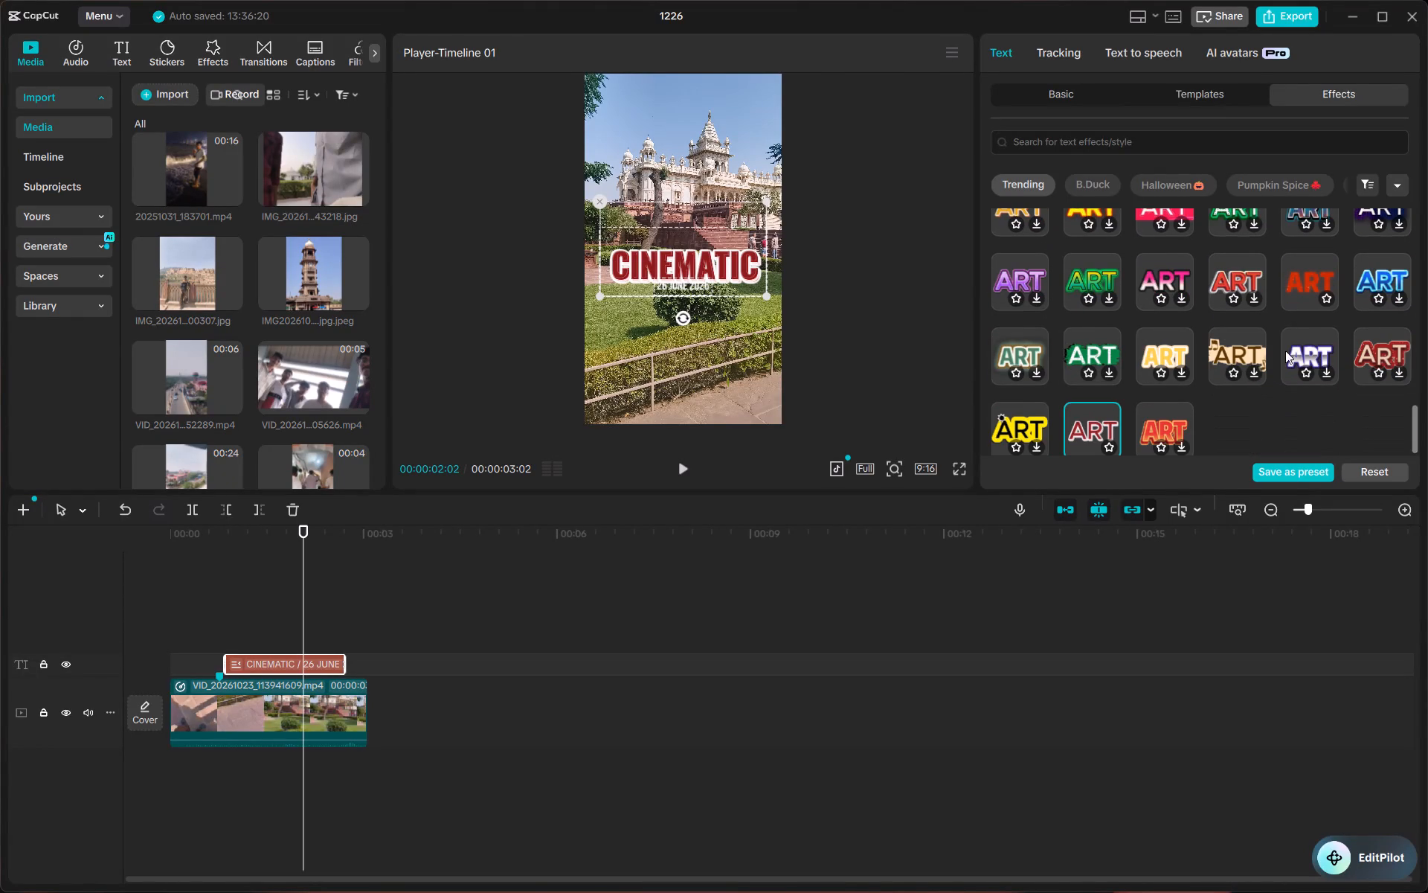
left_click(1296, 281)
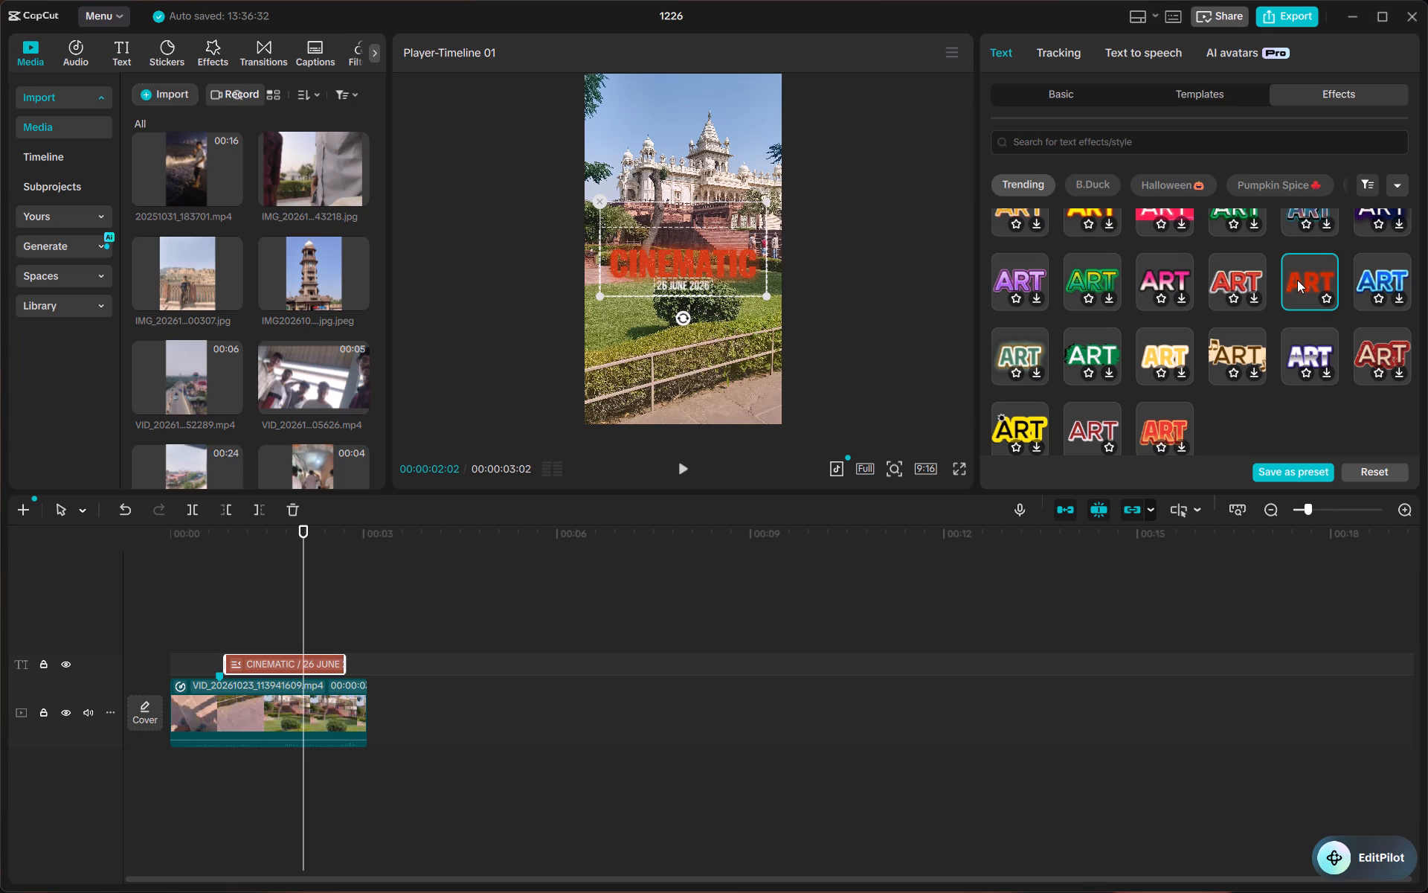
Search the text effects for Red and apply the plain crimson ART effect without an outline to the CINEMATIC text.
scroll(1148, 374, "up", 5)
scroll(1148, 374, "down", 4)
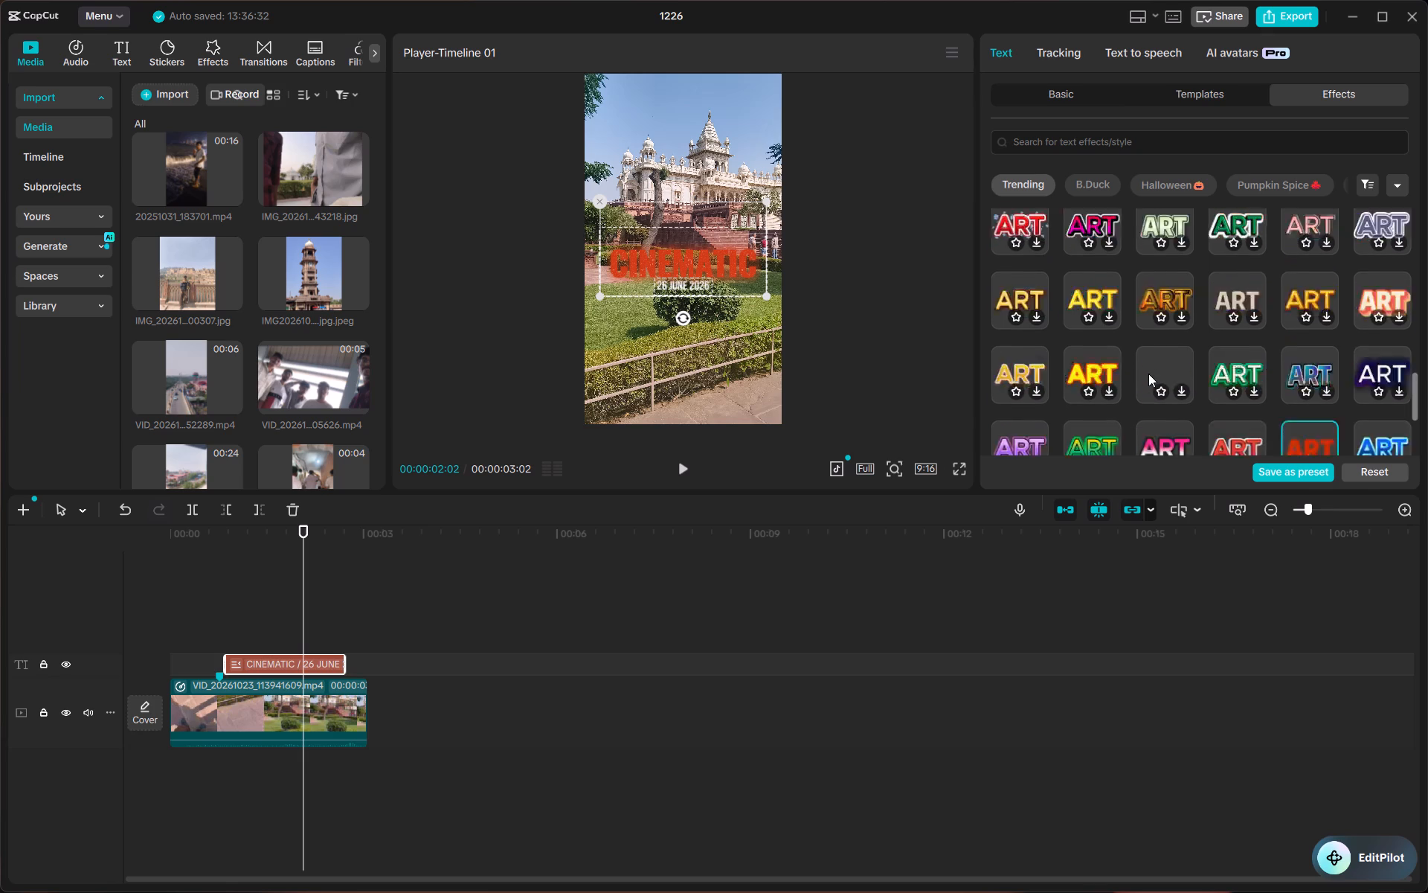
scroll(1148, 374, "down", 3)
scroll(1148, 374, "up", 15)
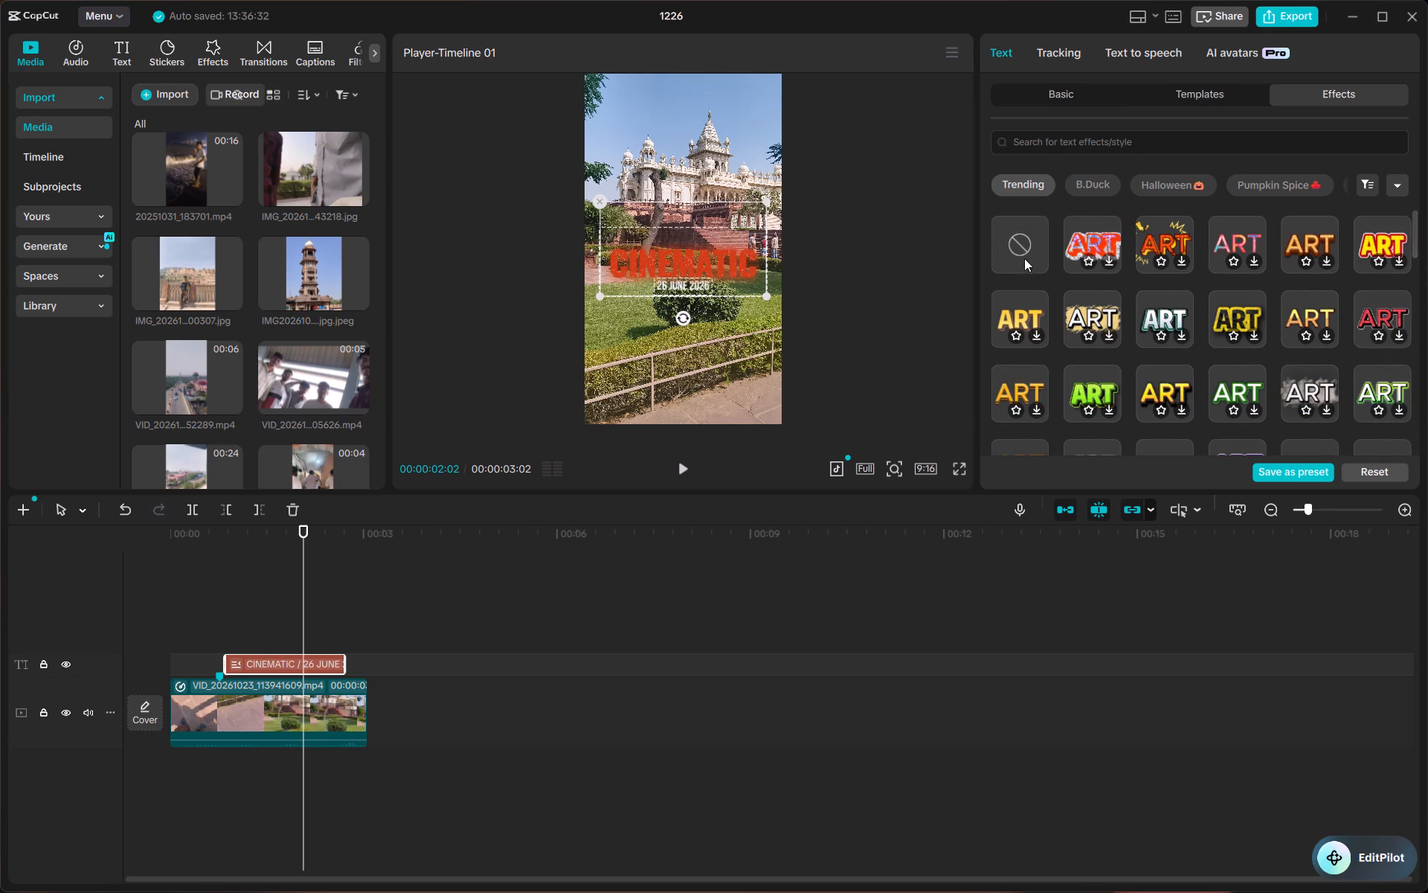
left_click(1113, 141)
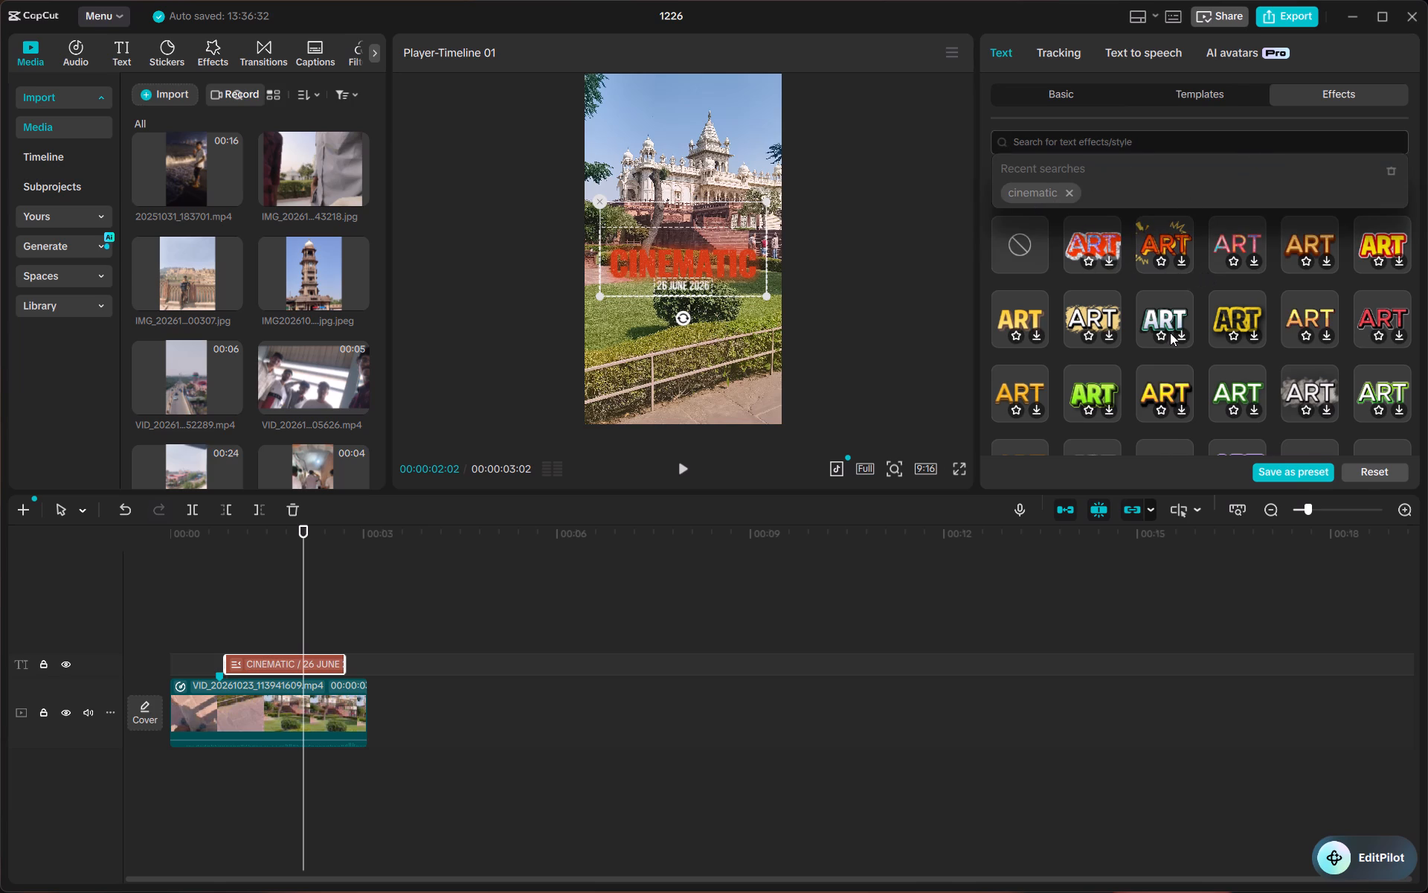
type("RED")
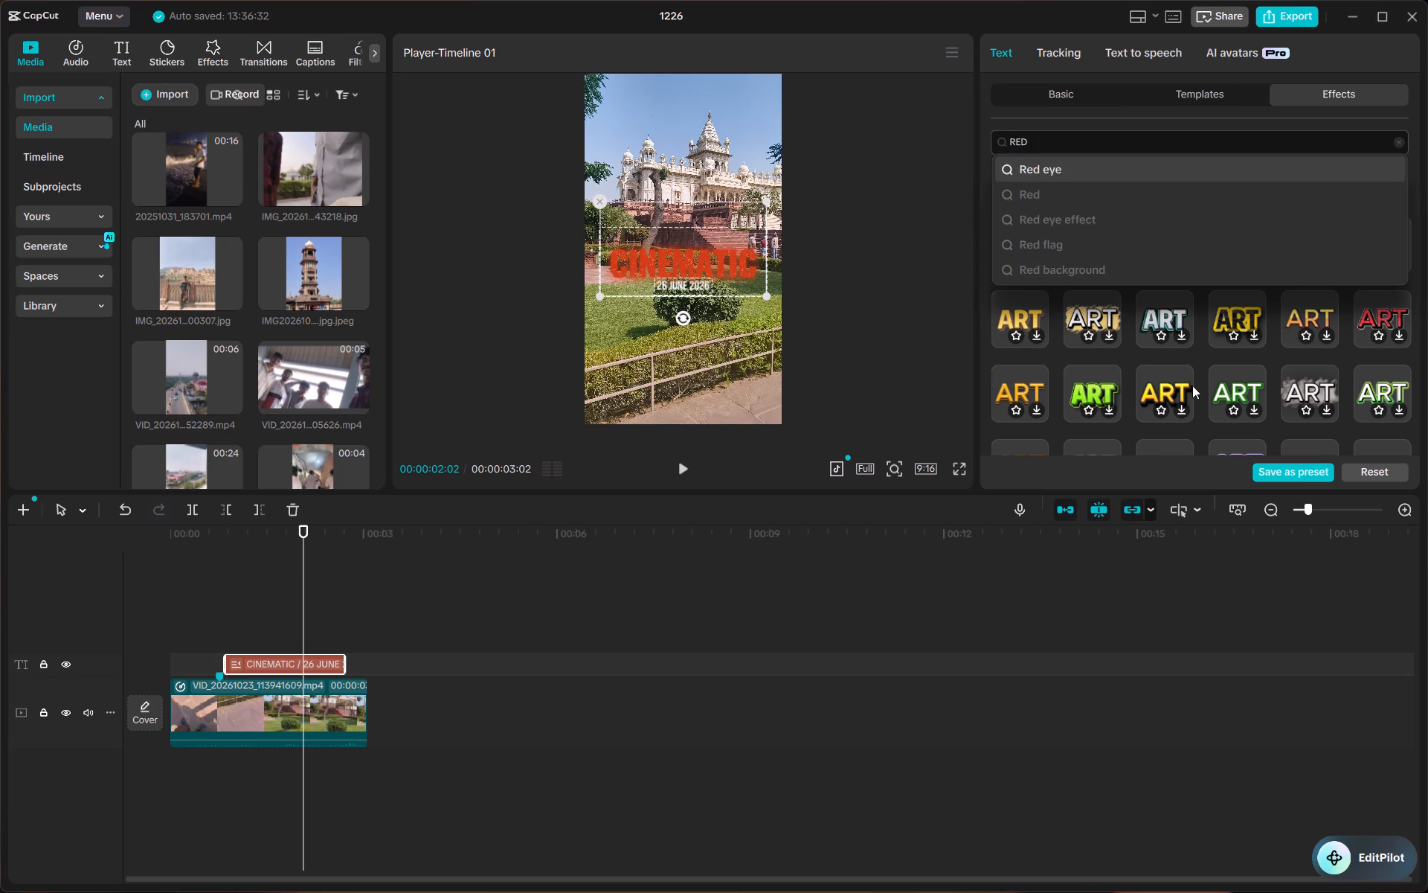
left_click(1053, 194)
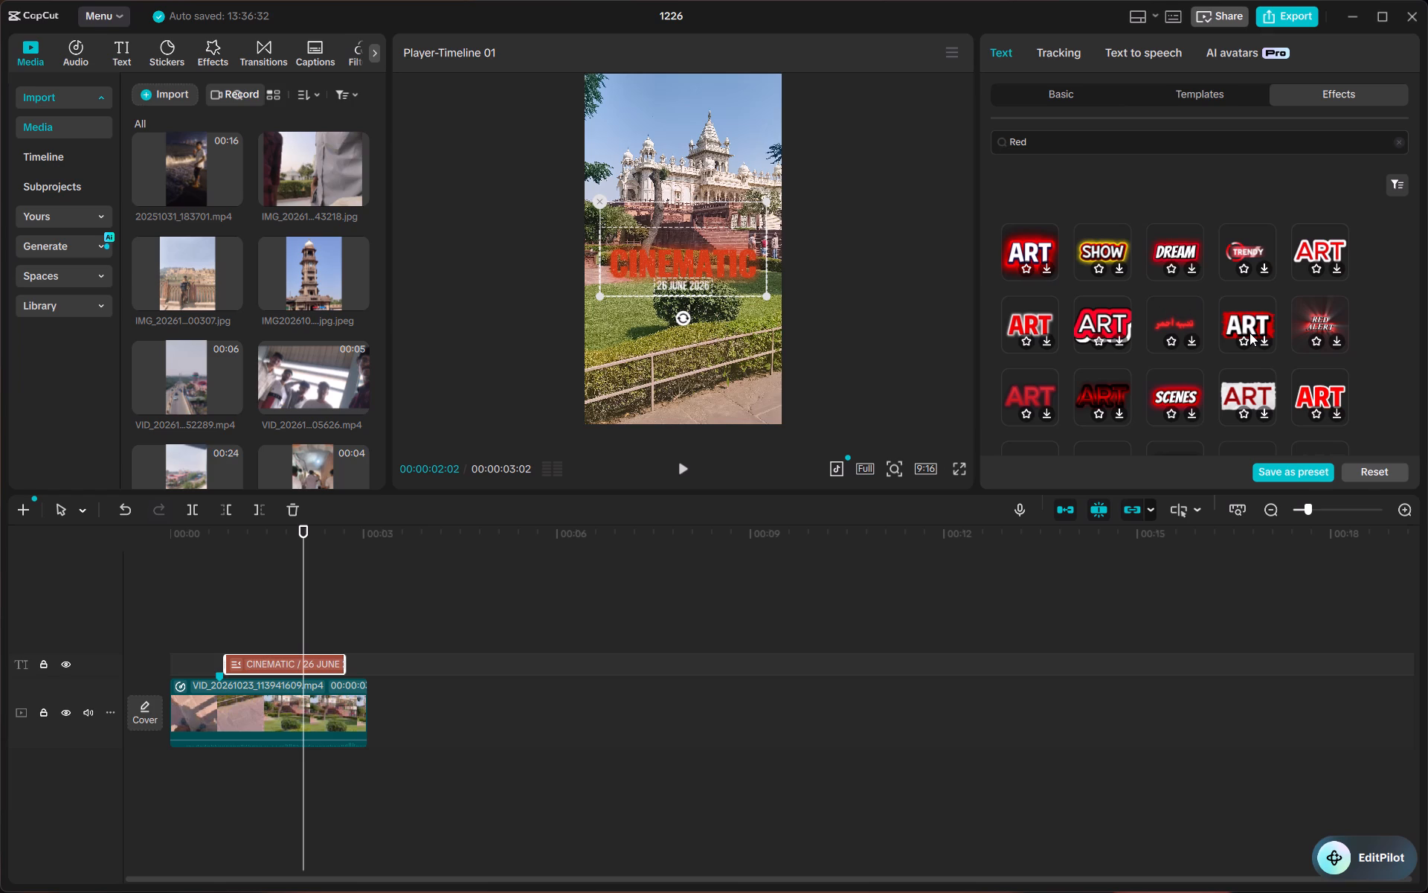
scroll(1168, 336, "down", 2)
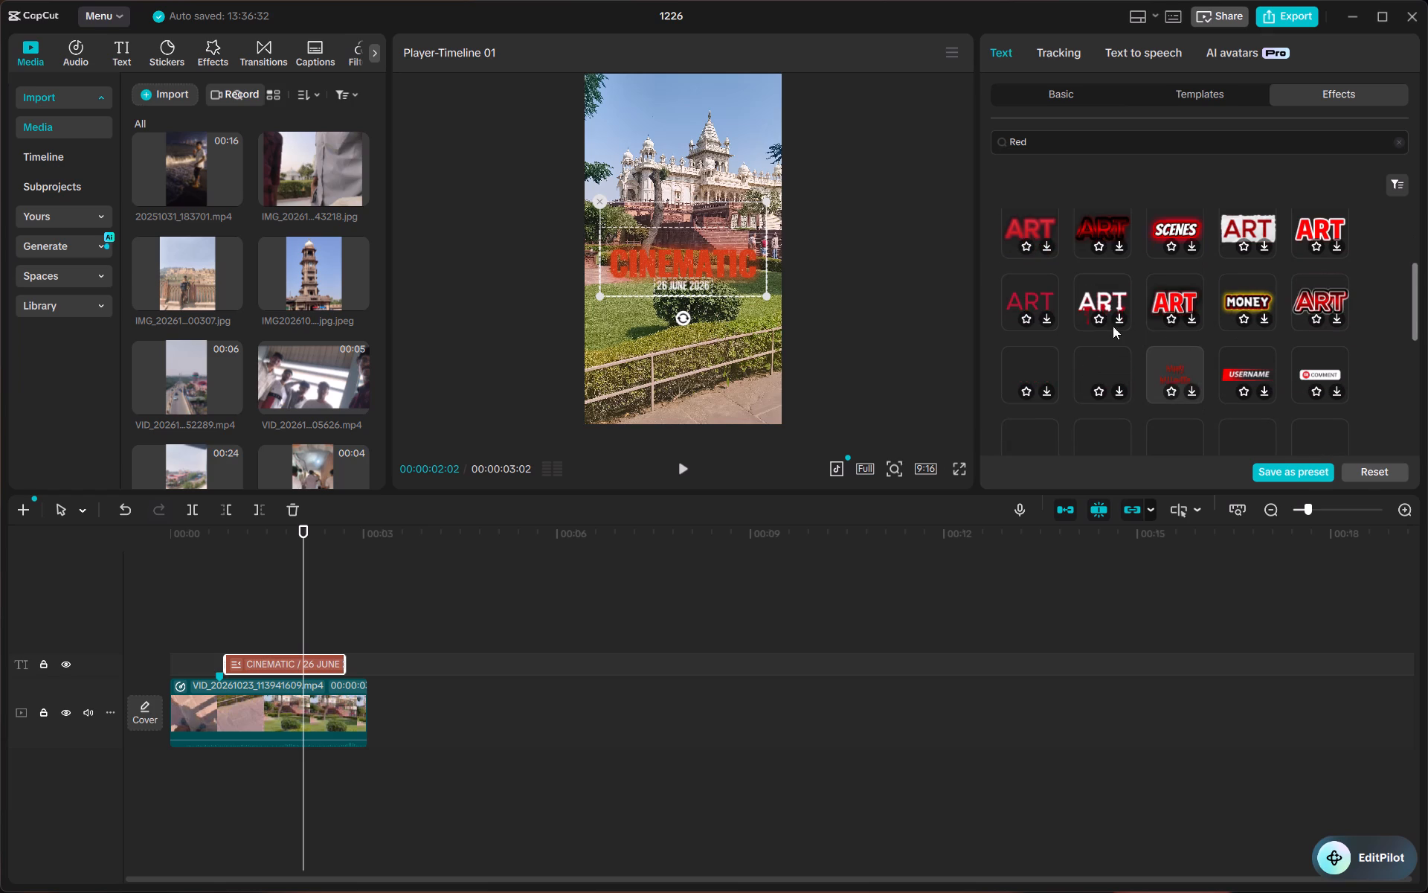
left_click(1029, 297)
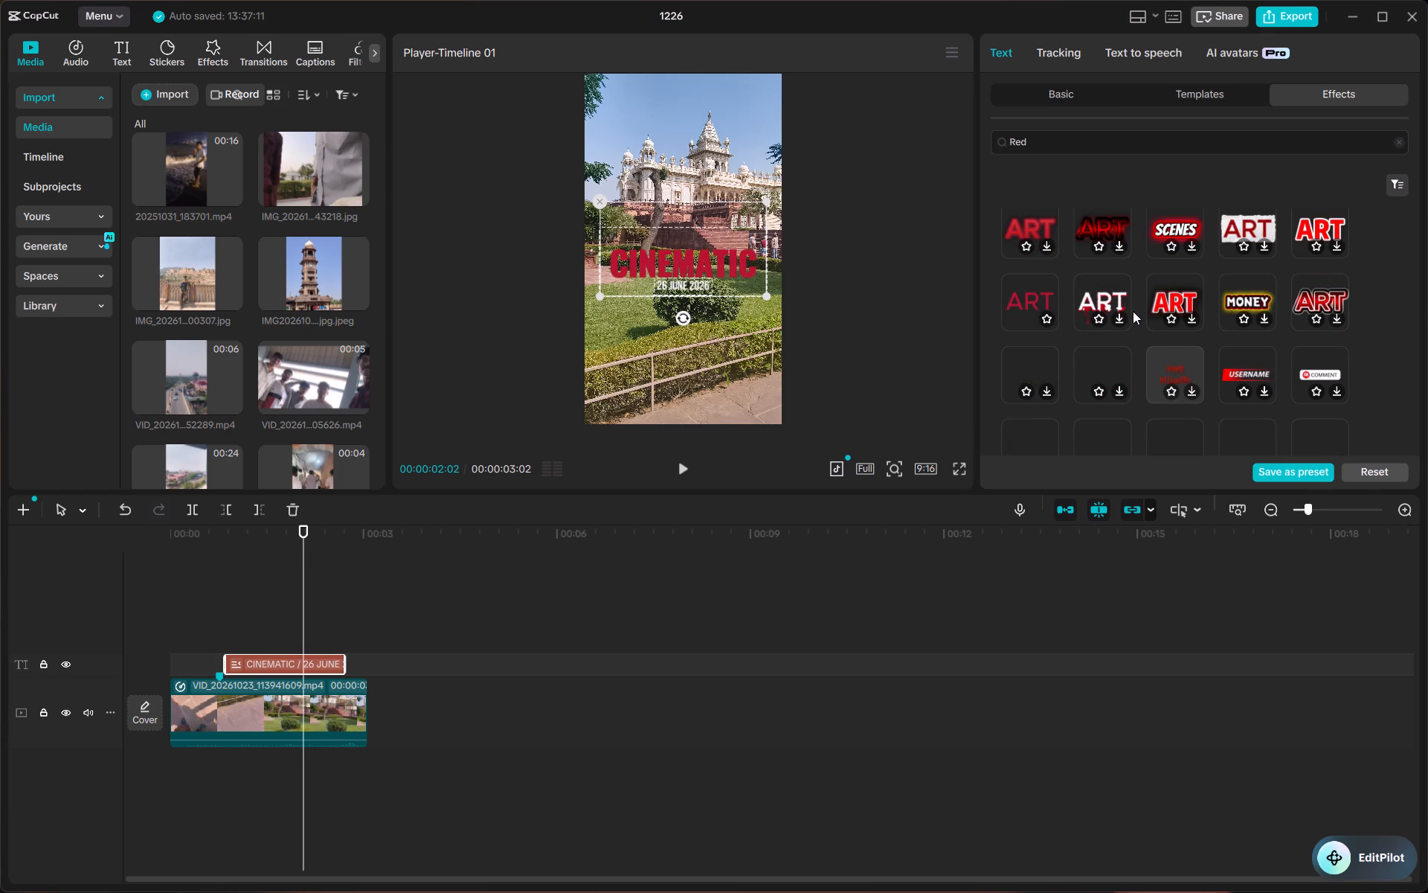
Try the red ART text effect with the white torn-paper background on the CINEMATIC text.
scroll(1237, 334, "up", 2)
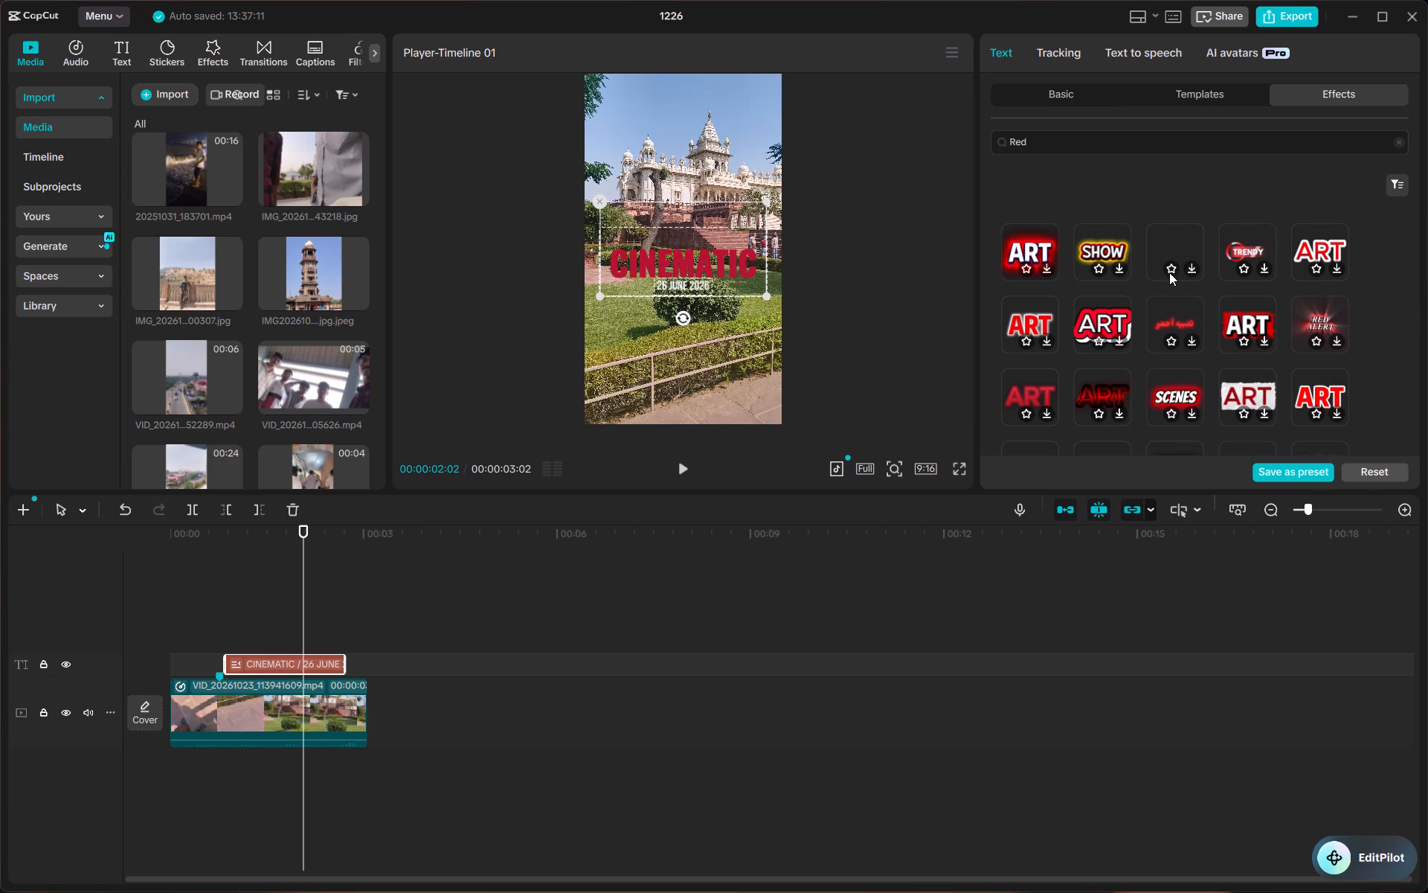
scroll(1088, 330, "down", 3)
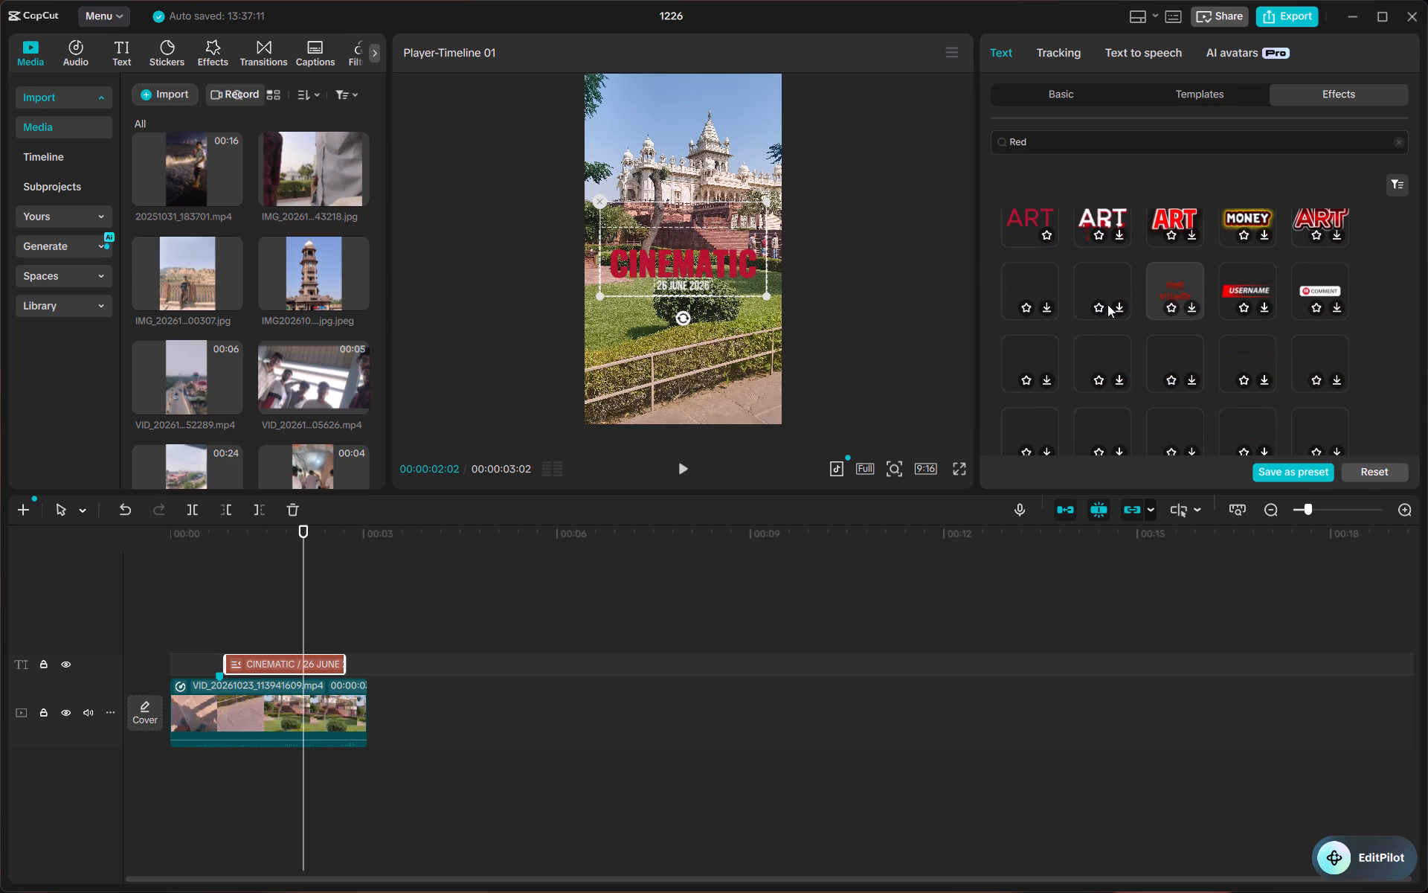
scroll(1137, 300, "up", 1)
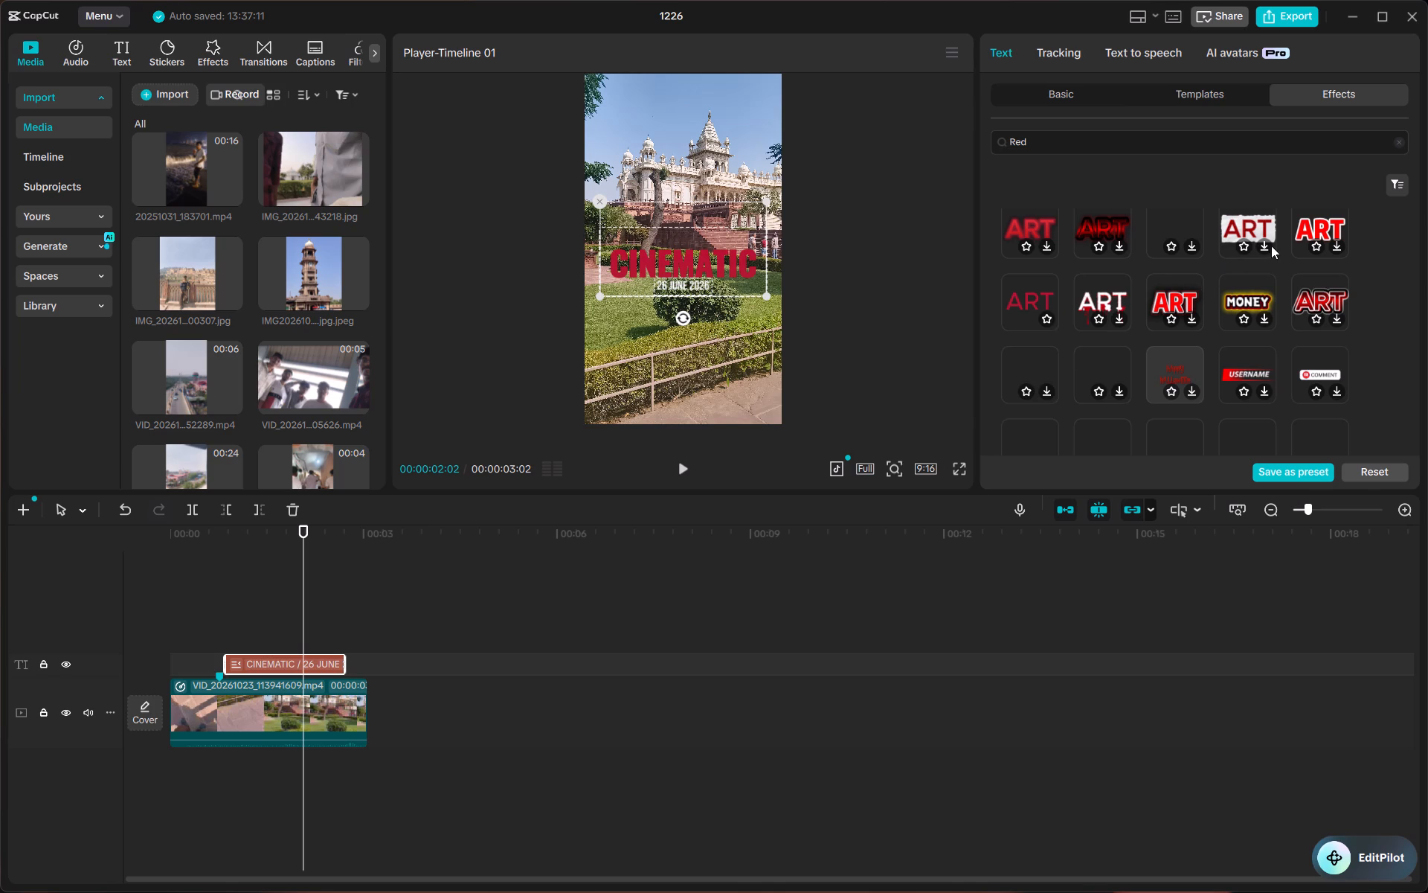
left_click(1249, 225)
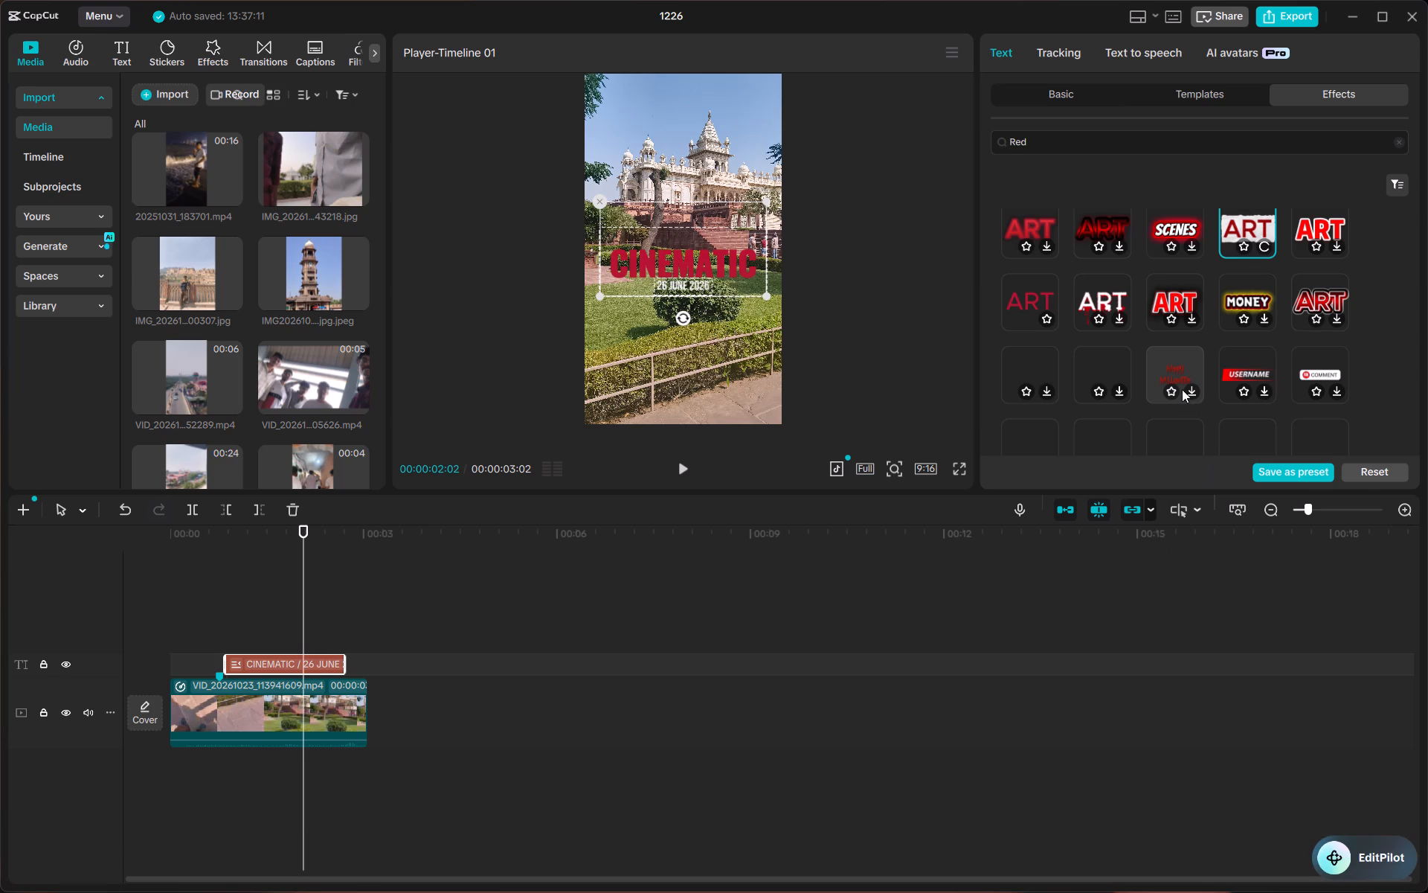
Reselect the plain crimson ART text effect among the Red results for the CINEMATIC text.
scroll(1182, 389, "down", 5)
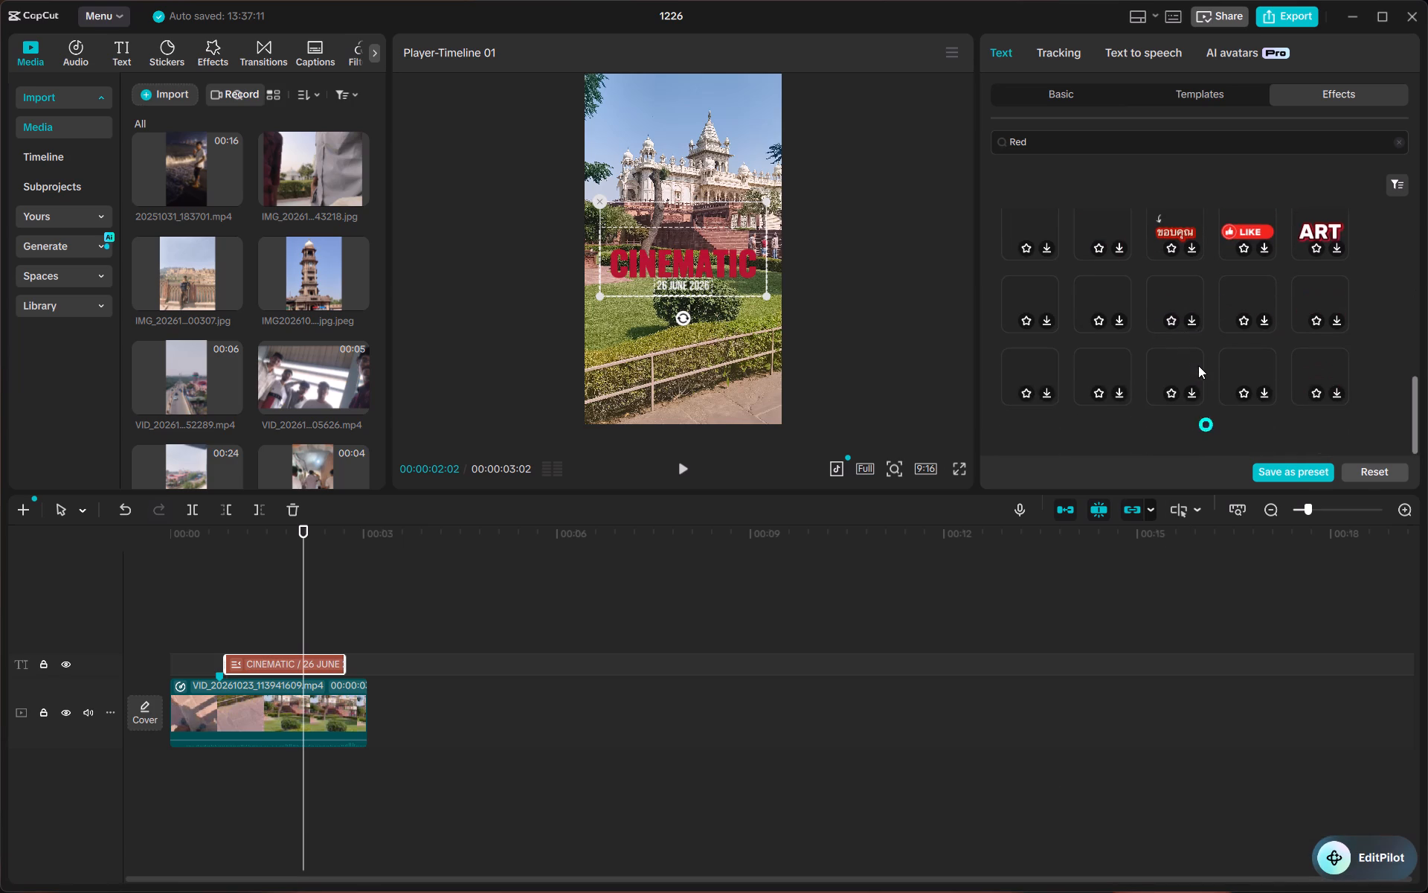
scroll(1198, 365, "up", 6)
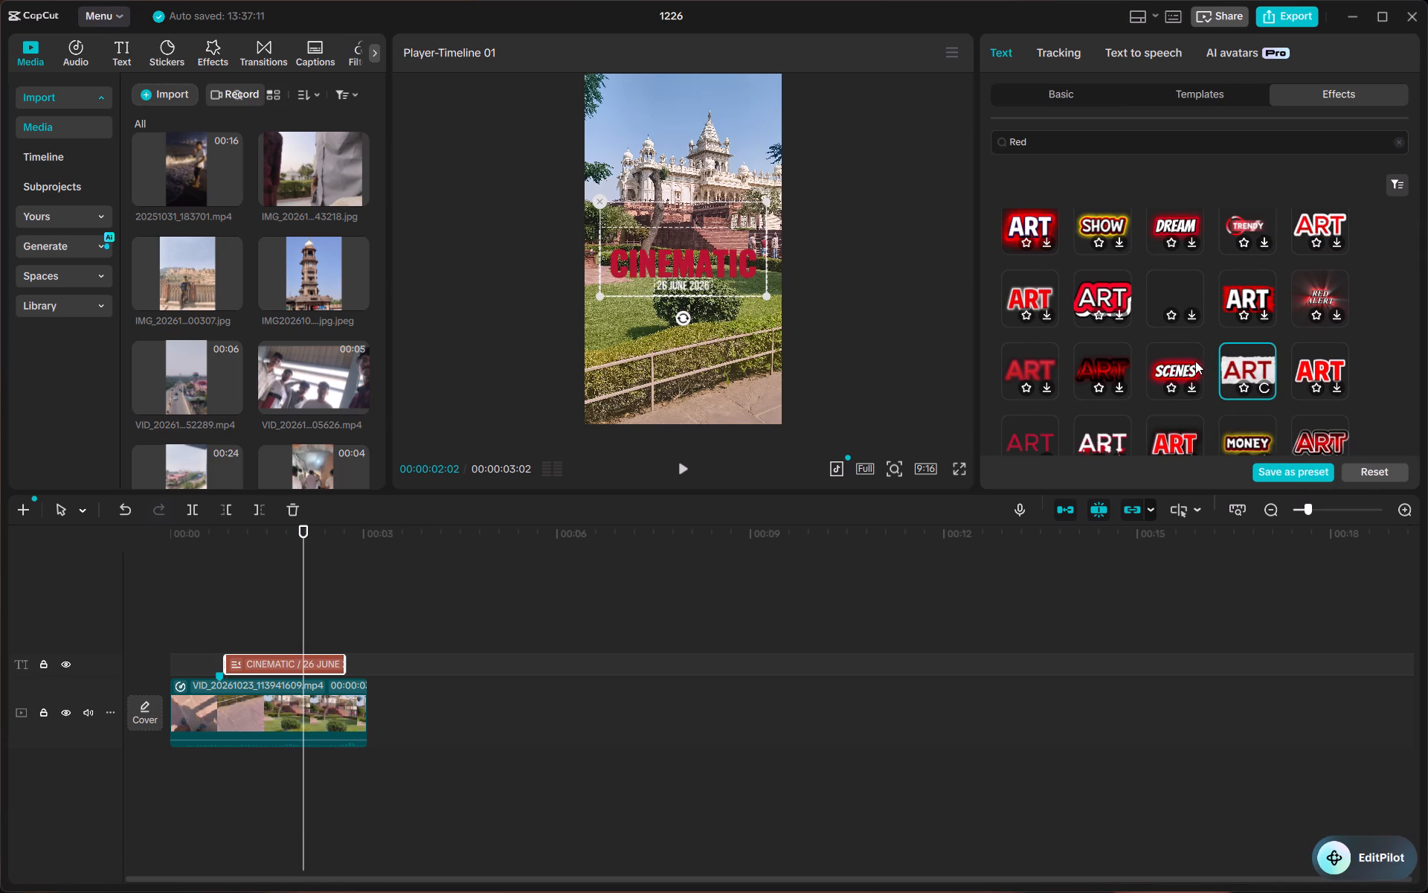
scroll(1191, 359, "down", 1)
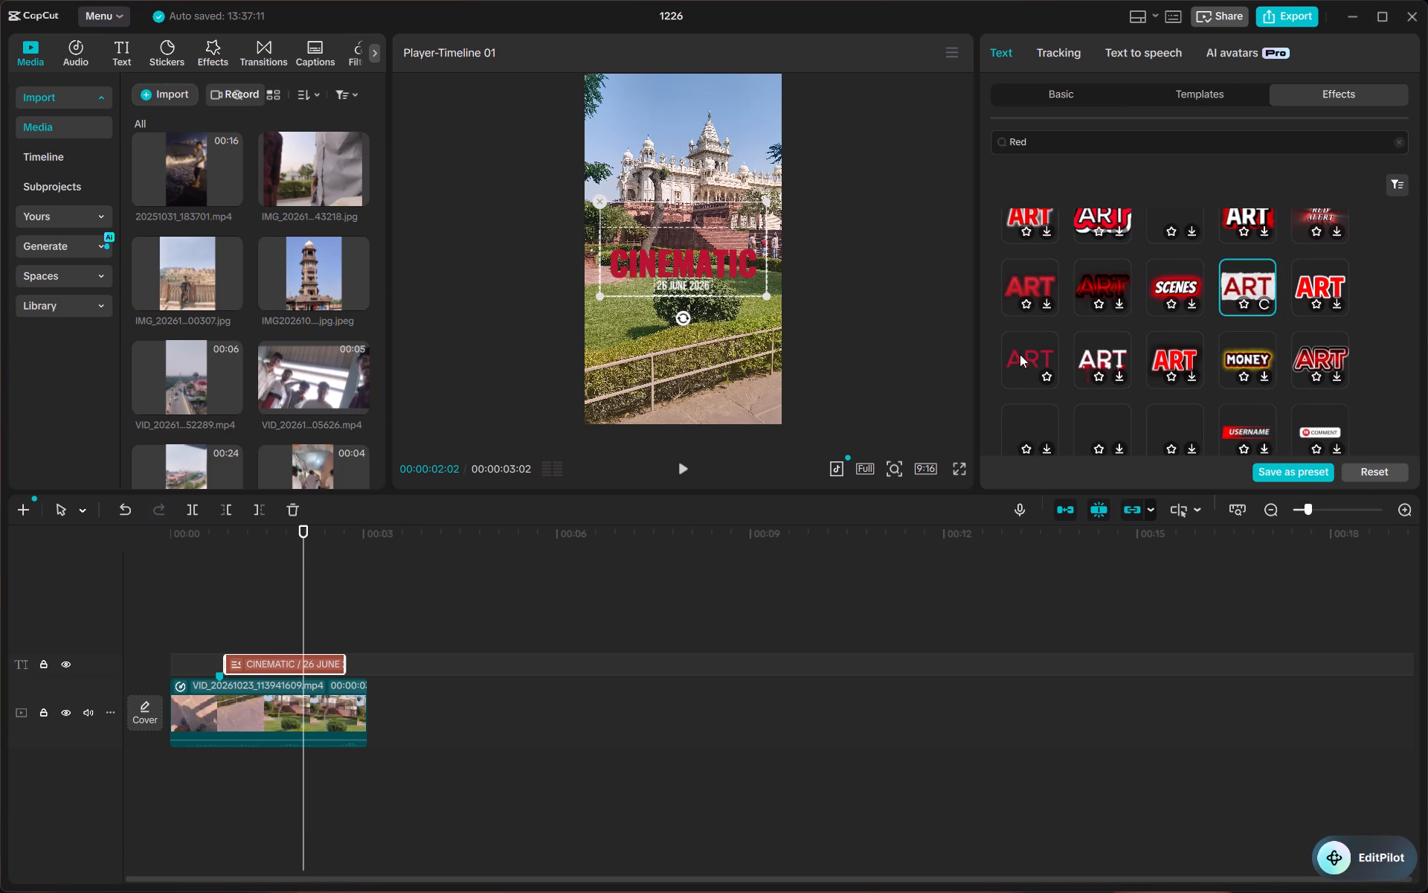
left_click(1023, 356)
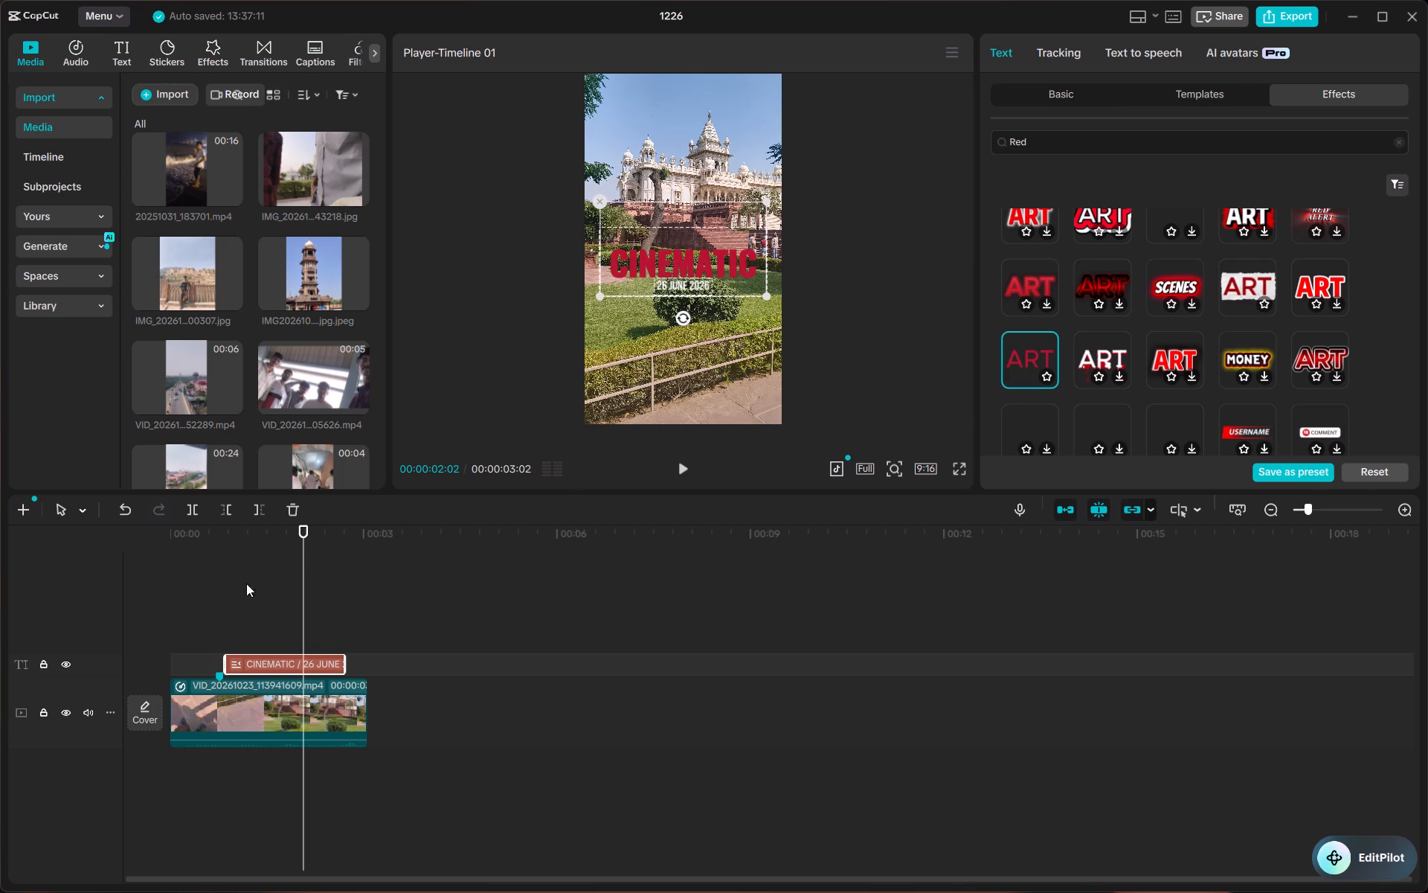
Move the CINEMATIC / 26 JUNE 2026 title up over the palace building, keeping it horizontally centred in the frame.
left_click_drag(308, 536, 216, 545)
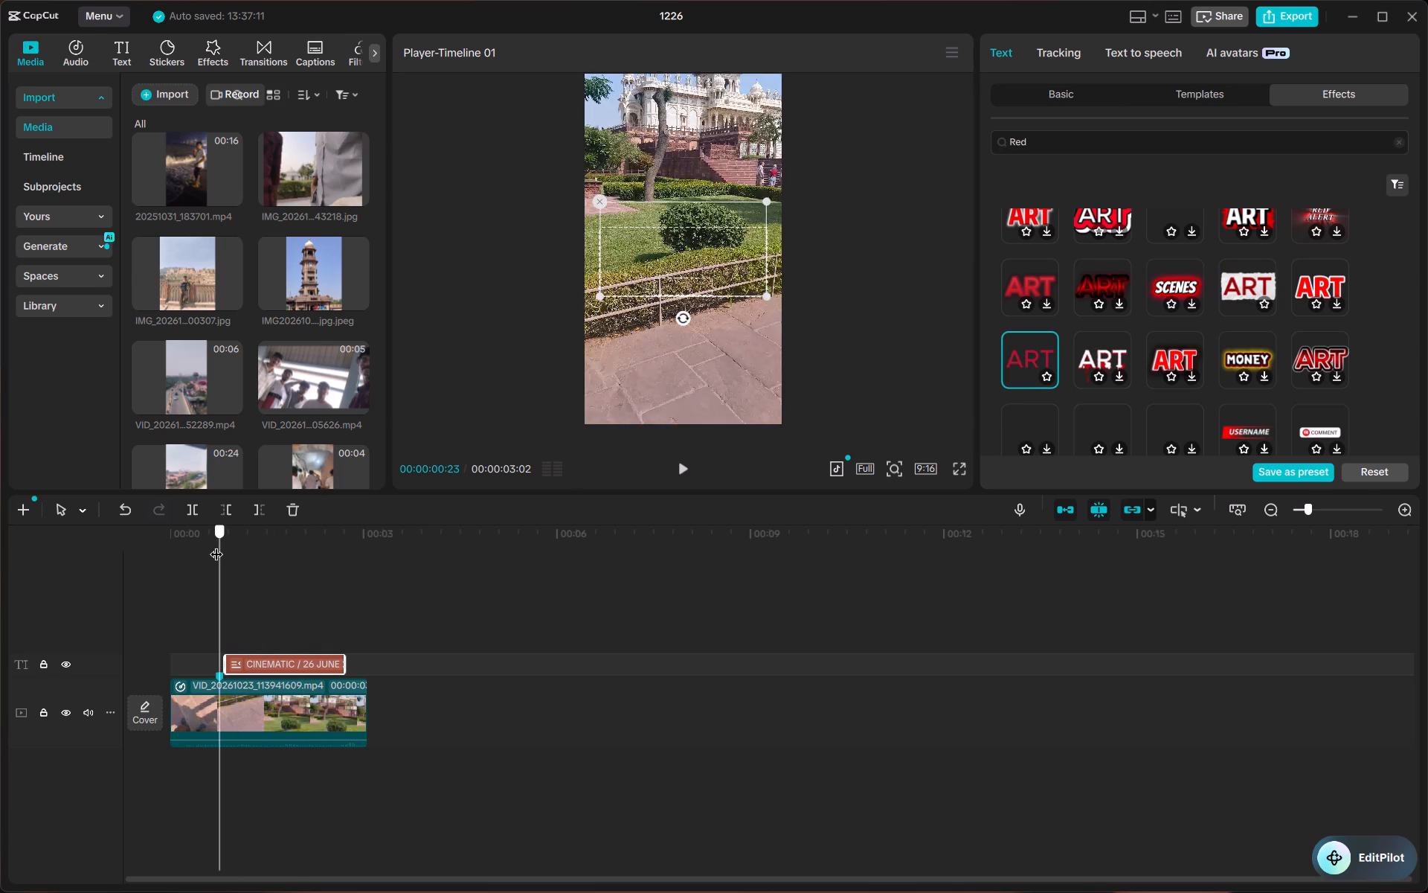
left_click_drag(216, 545, 237, 545)
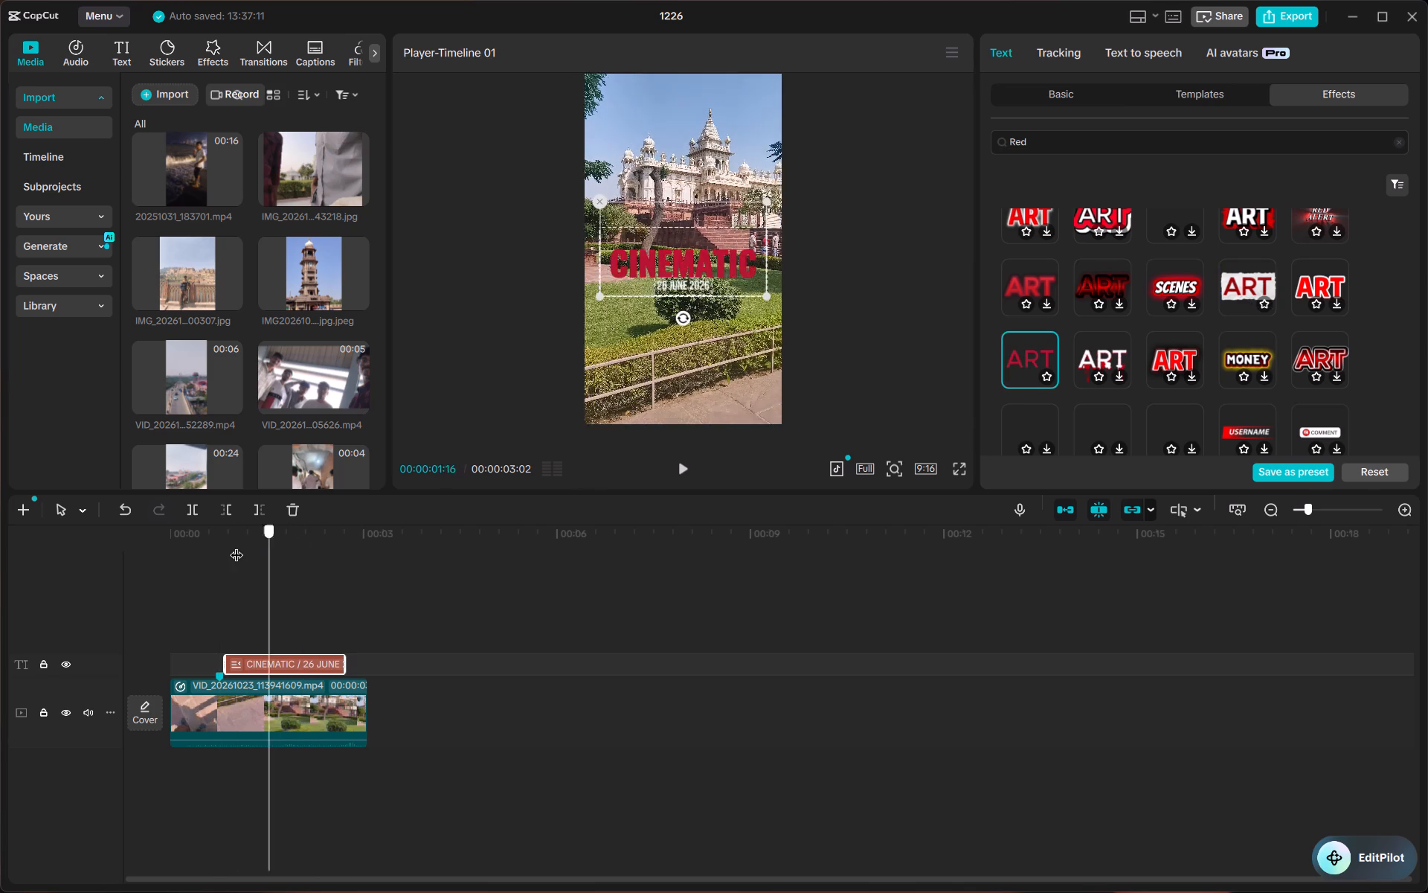
left_click_drag(237, 545, 326, 542)
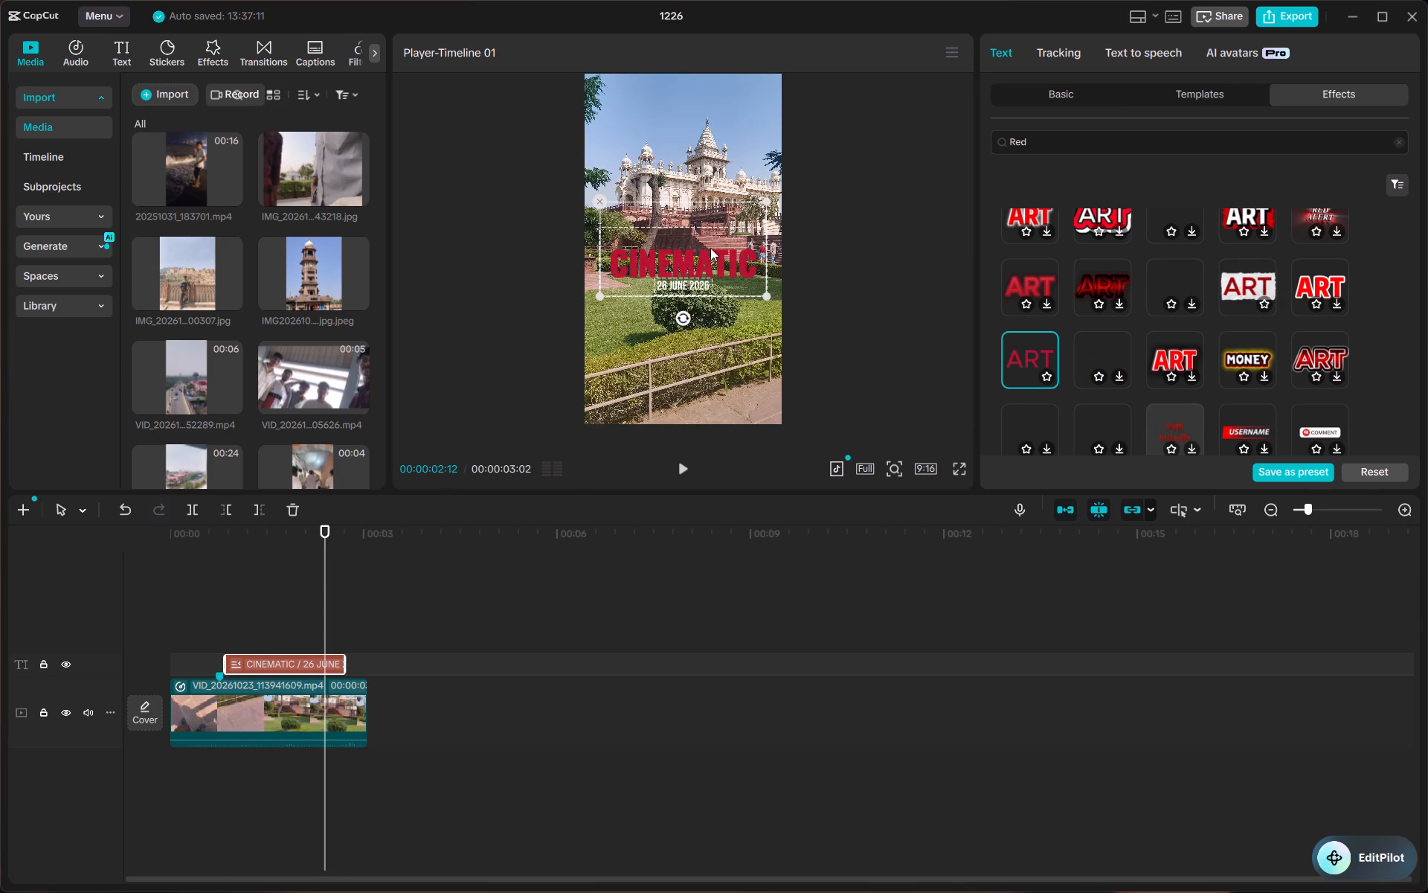
left_click_drag(710, 248, 718, 179)
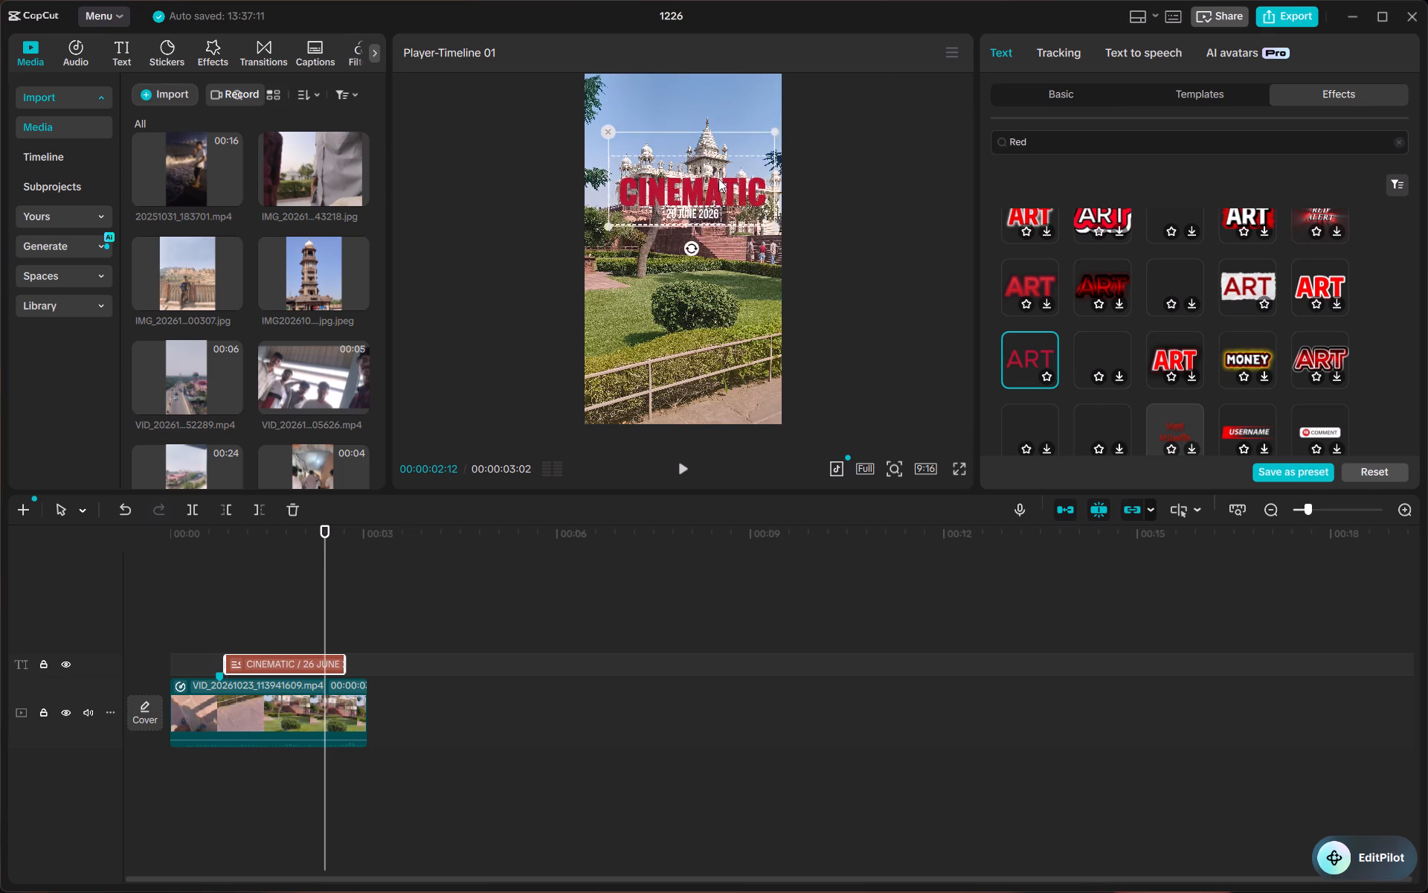
left_click_drag(718, 179, 708, 183)
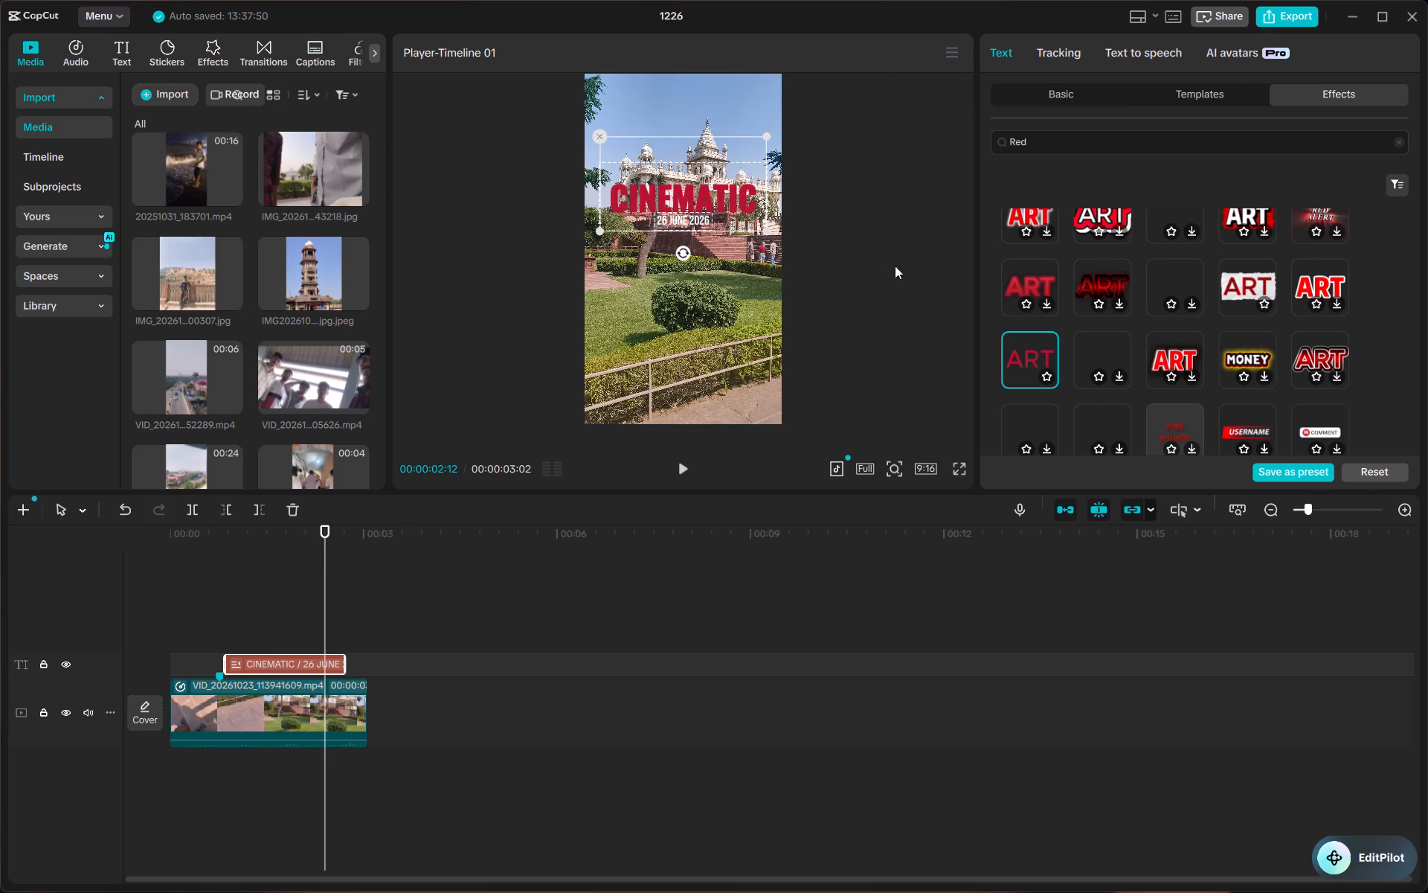
Look further through the Red text effects and search the effects for Red ART.
scroll(1144, 378, "down", 2)
scroll(1144, 378, "up", 1)
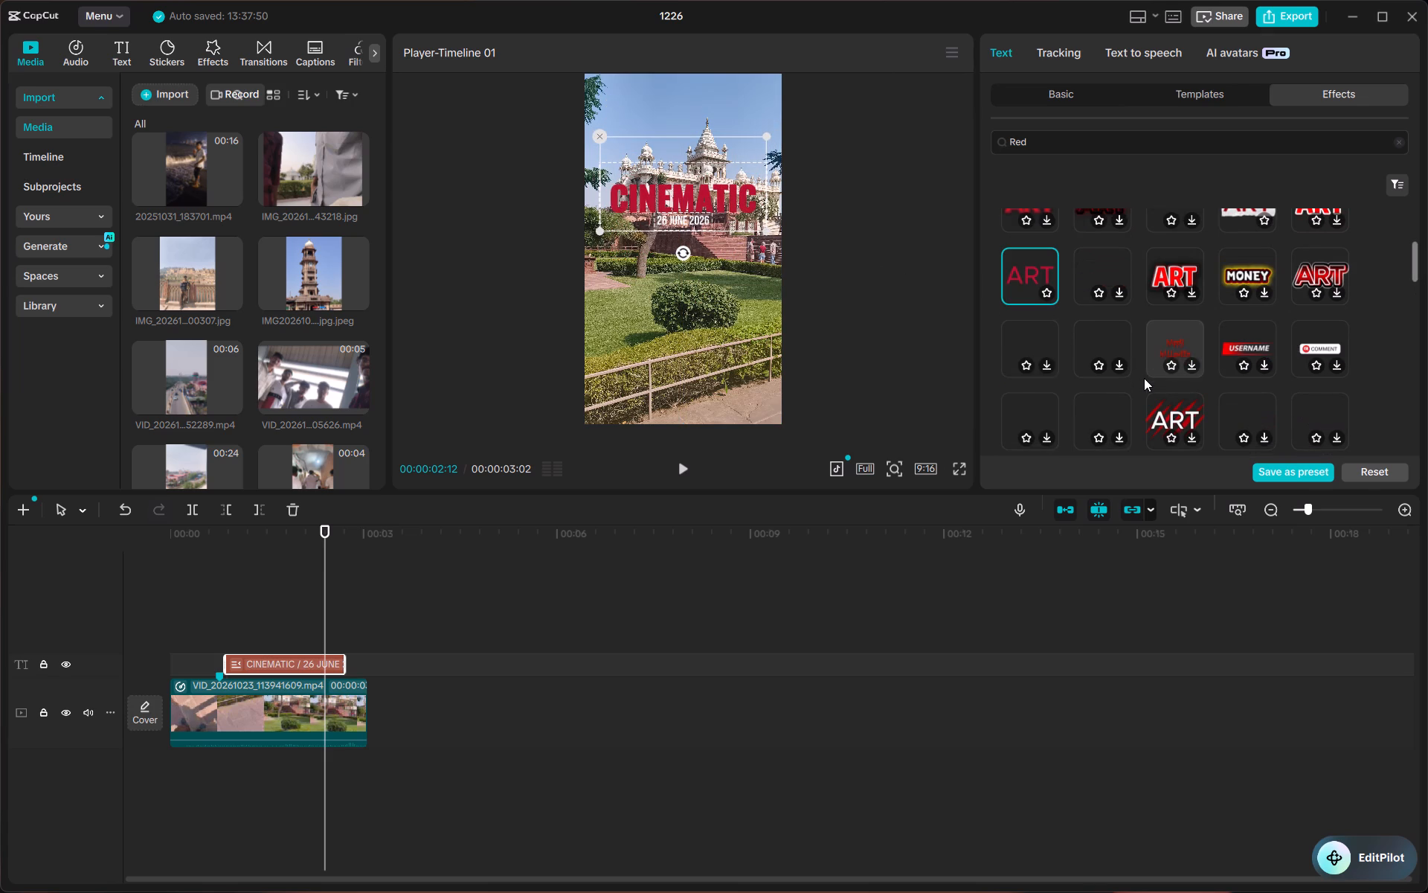
scroll(1148, 368, "down", 3)
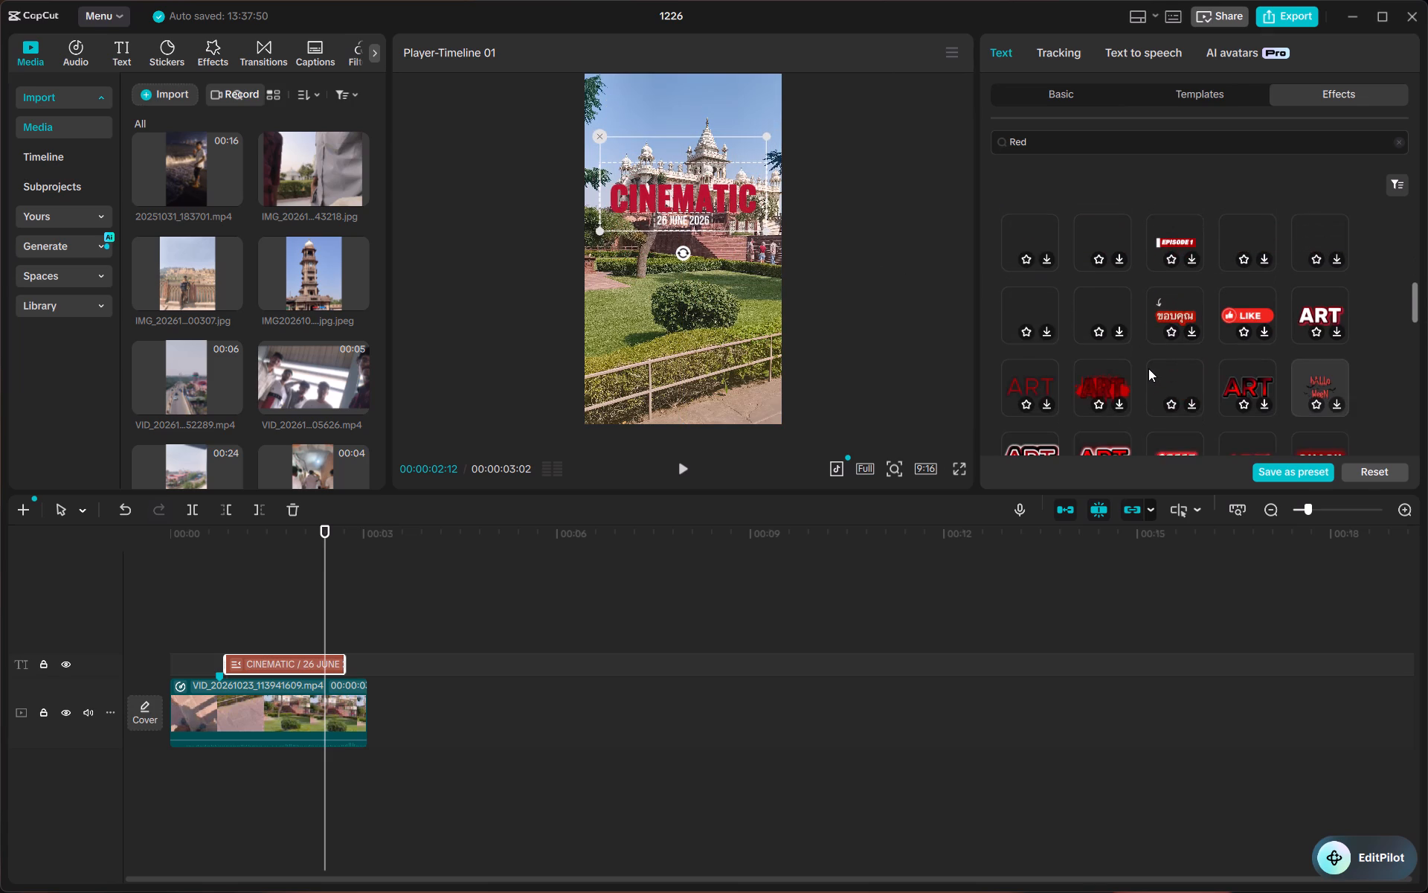
scroll(1148, 368, "down", 1)
scroll(1220, 361, "down", 1)
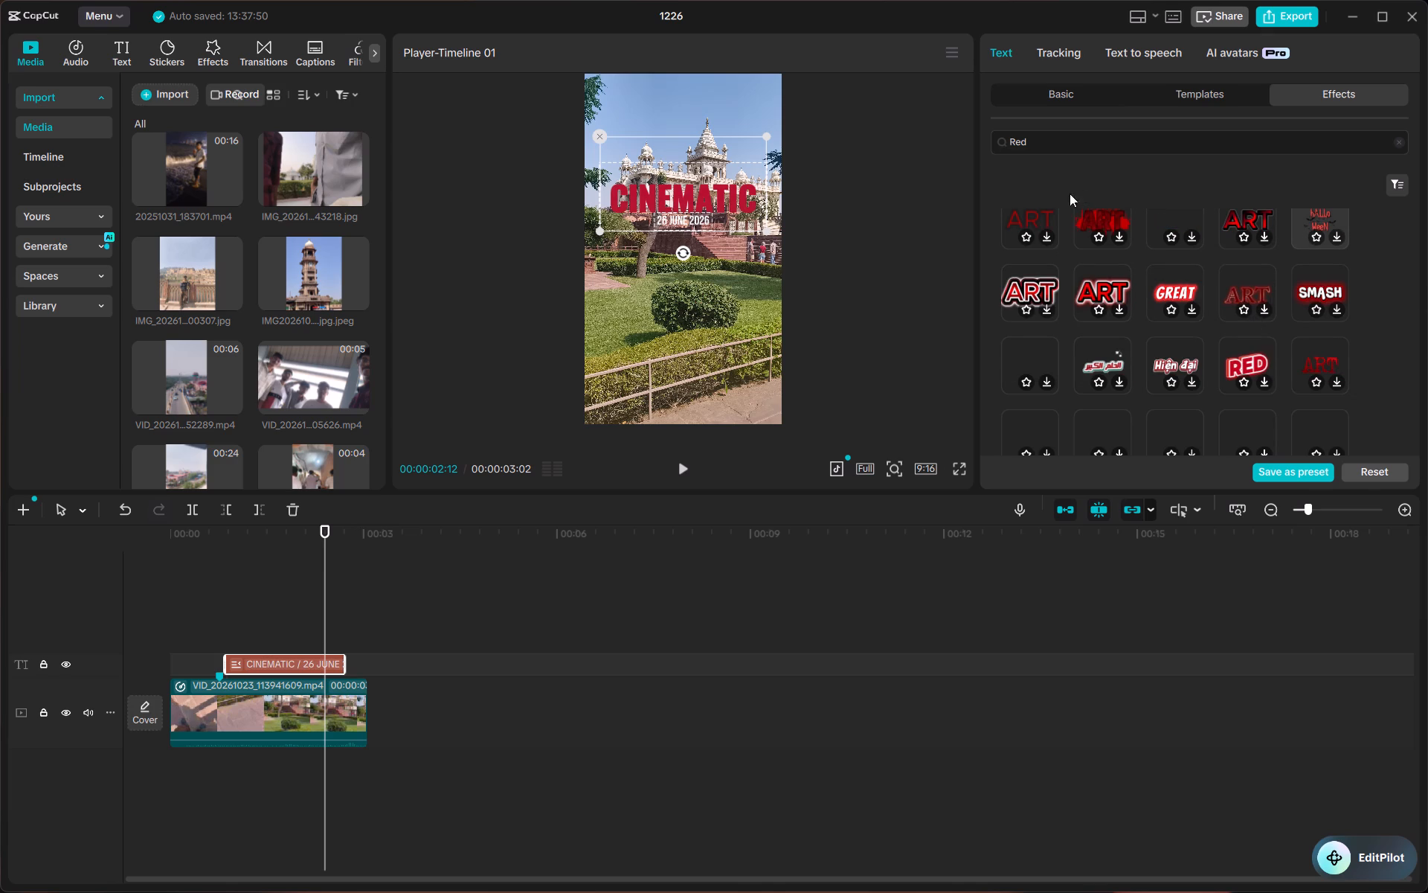
left_click(1128, 149)
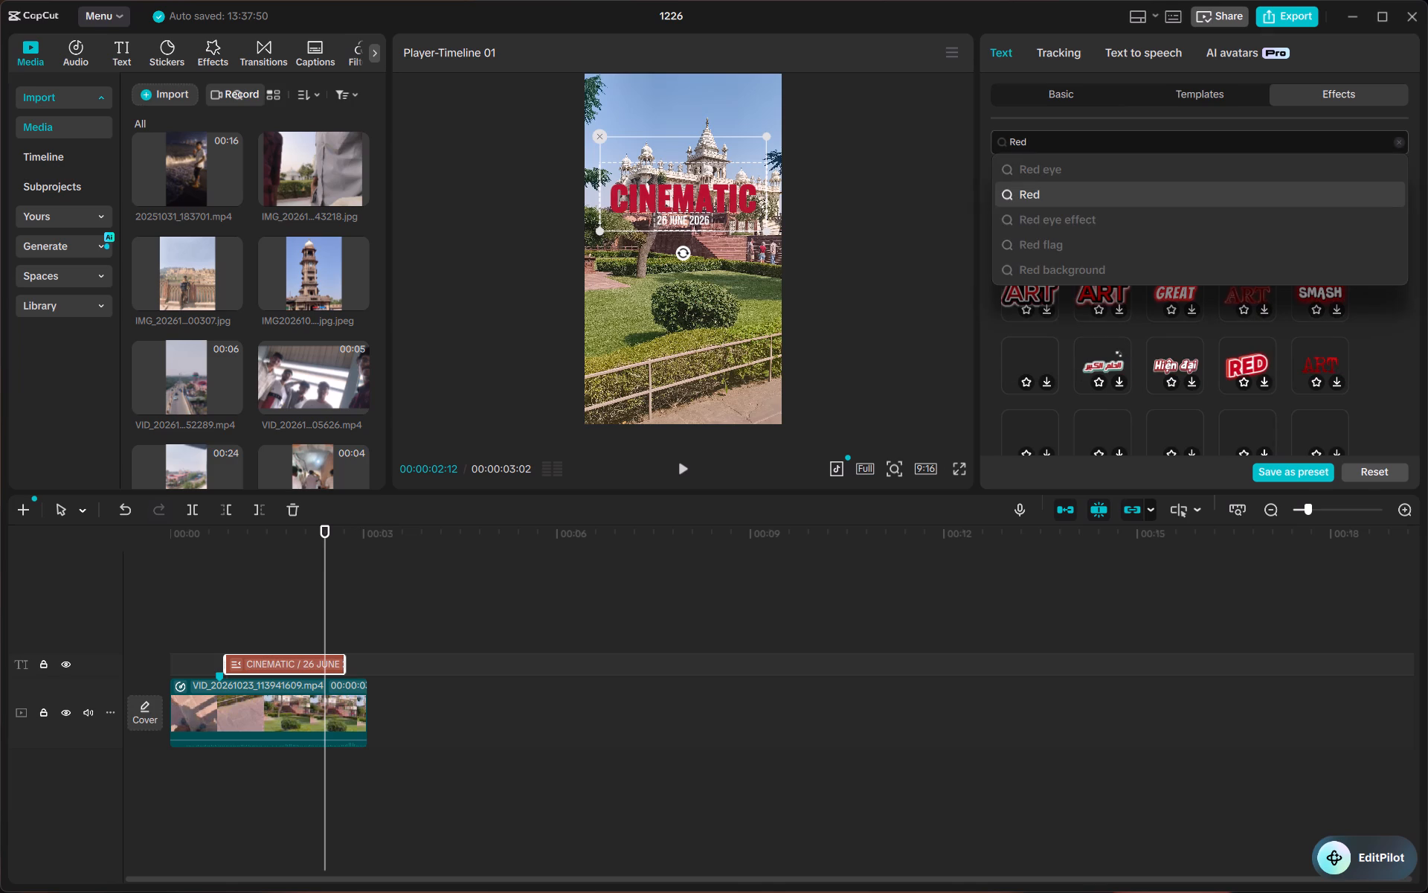
key("space")
type("ART")
key("Return")
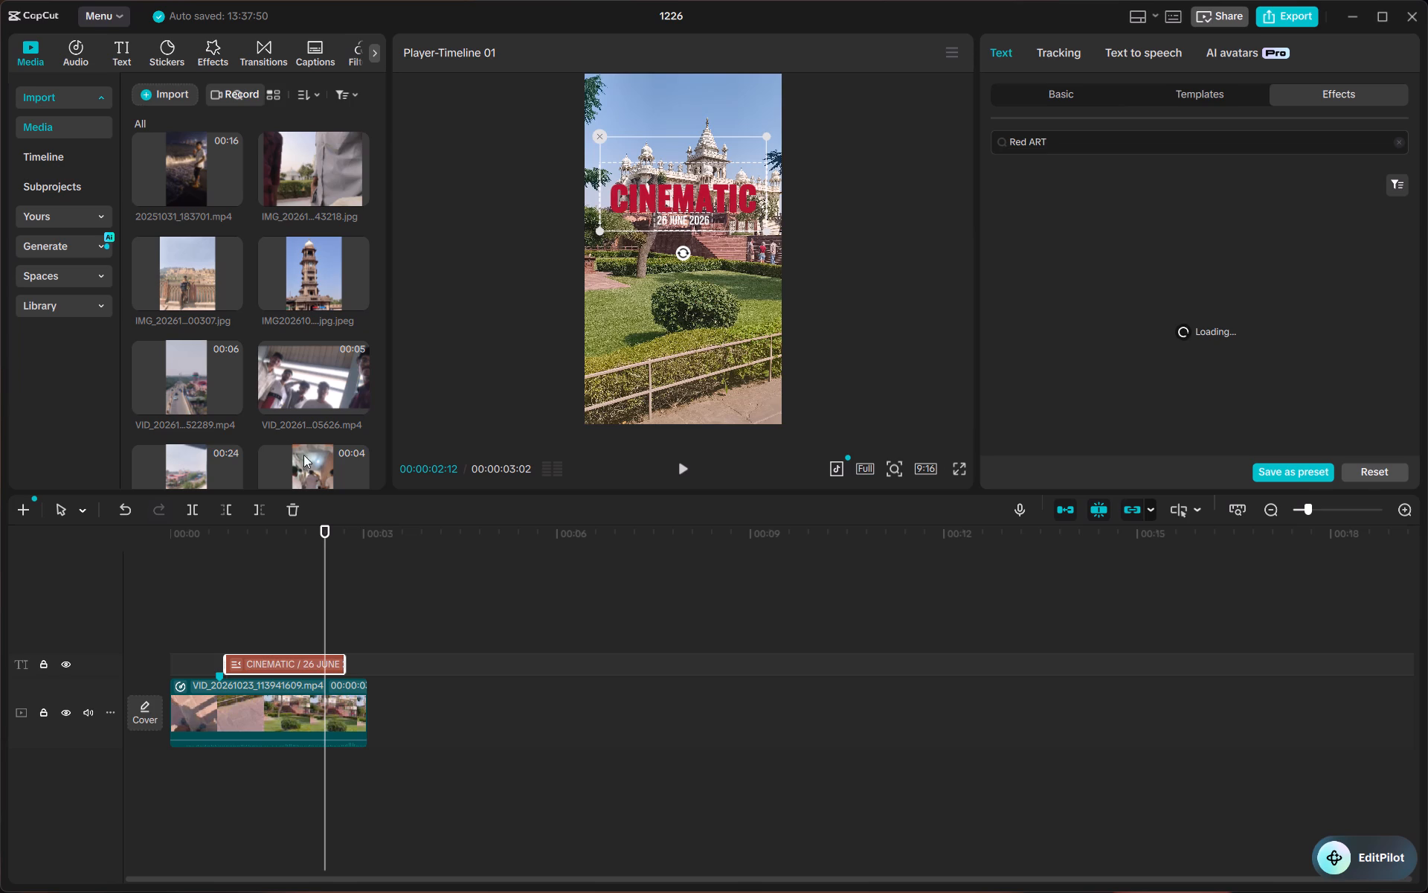
Extend the CINEMATIC / 26 JUNE 2026 text clip on the timeline to the end of the video clip.
left_click_drag(344, 665, 359, 664)
left_click_drag(324, 557, 301, 566)
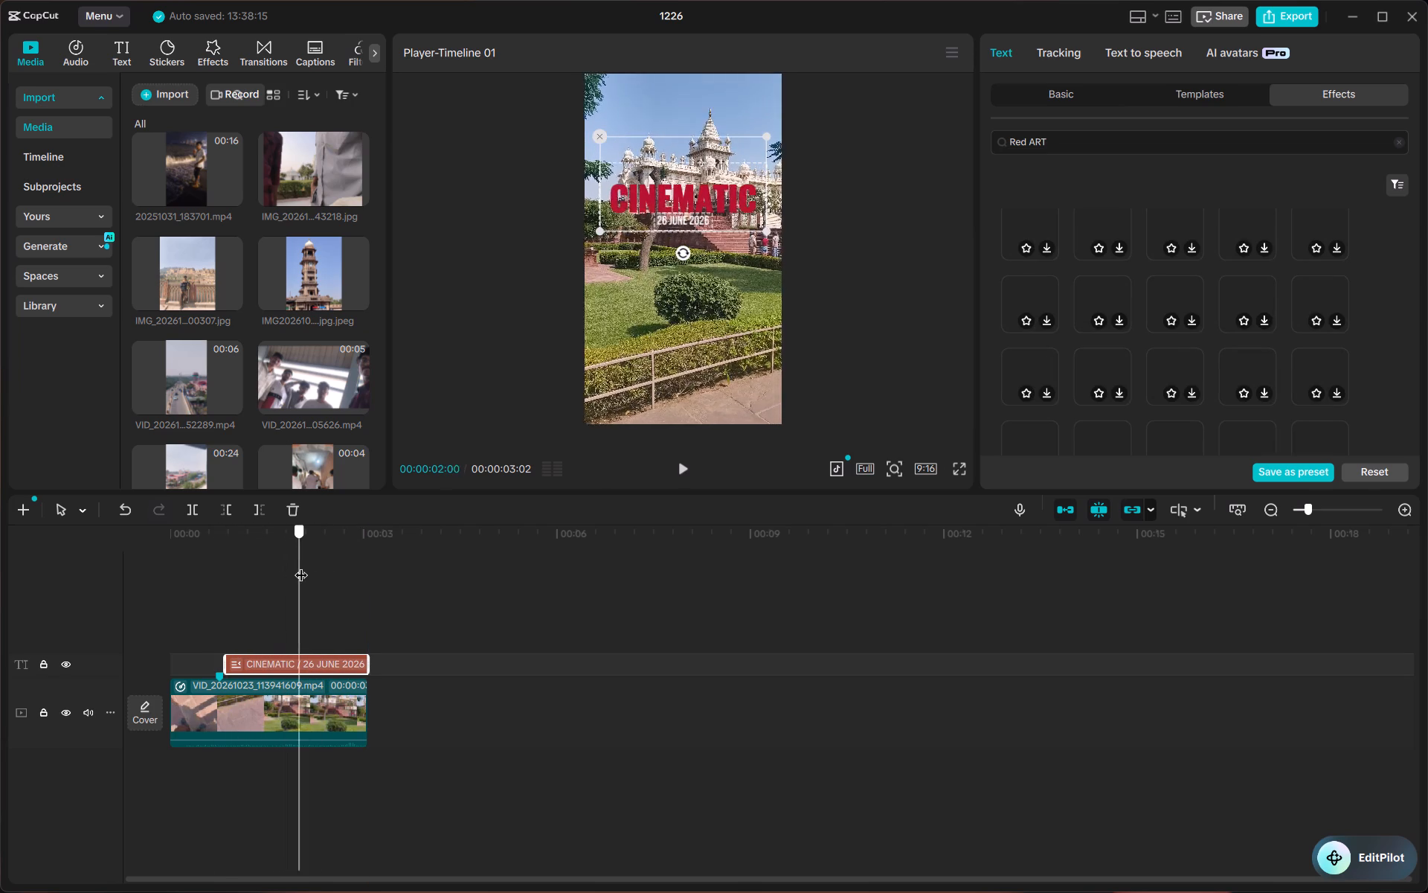
left_click_drag(301, 566, 155, 597)
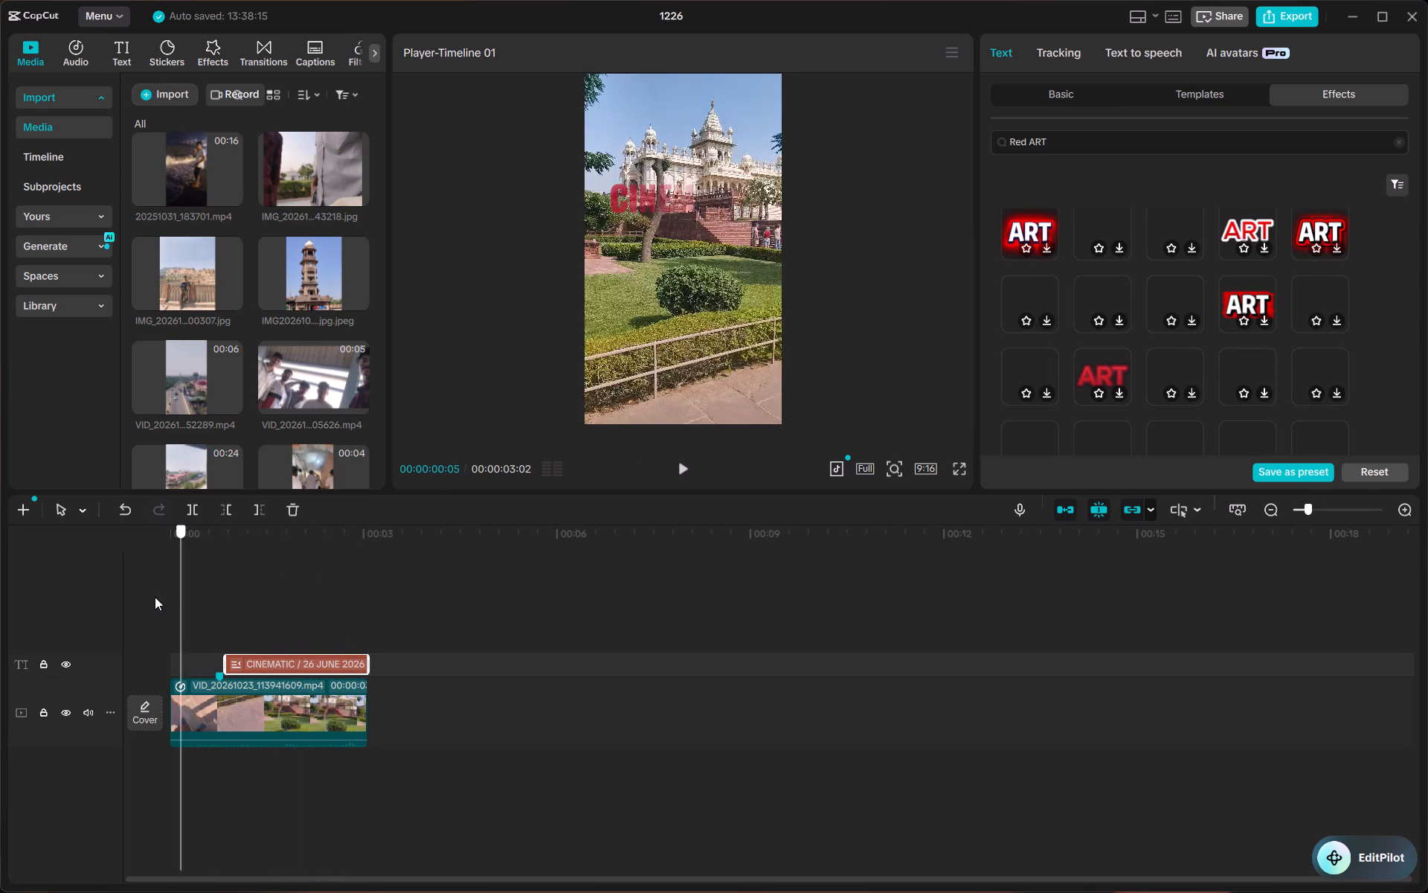
left_click_drag(155, 597, 297, 589)
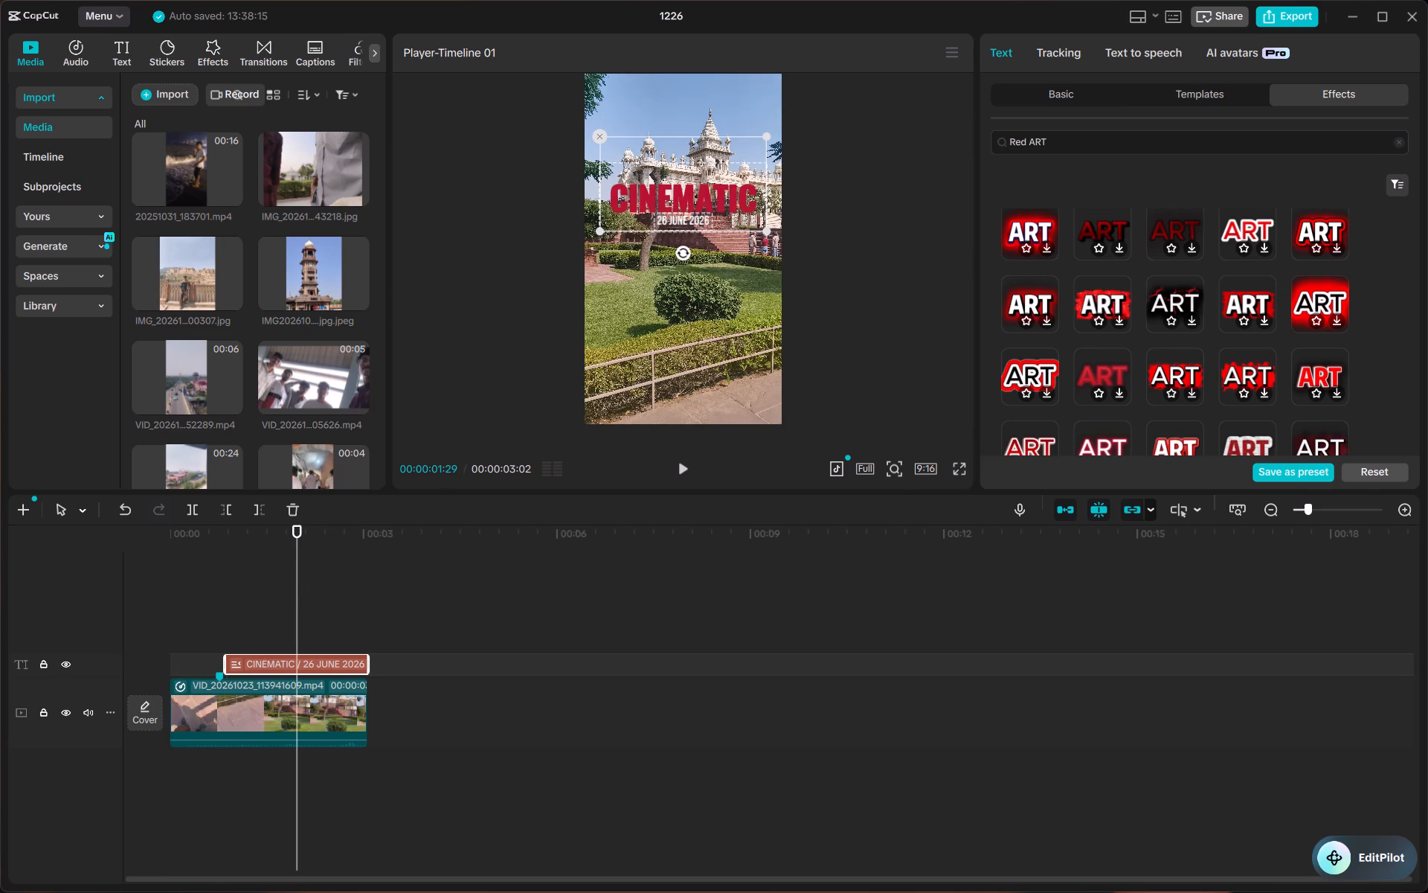
Look through the Red ART text effects for an alternative red style for the CINEMATIC text.
scroll(1178, 312, "down", 1)
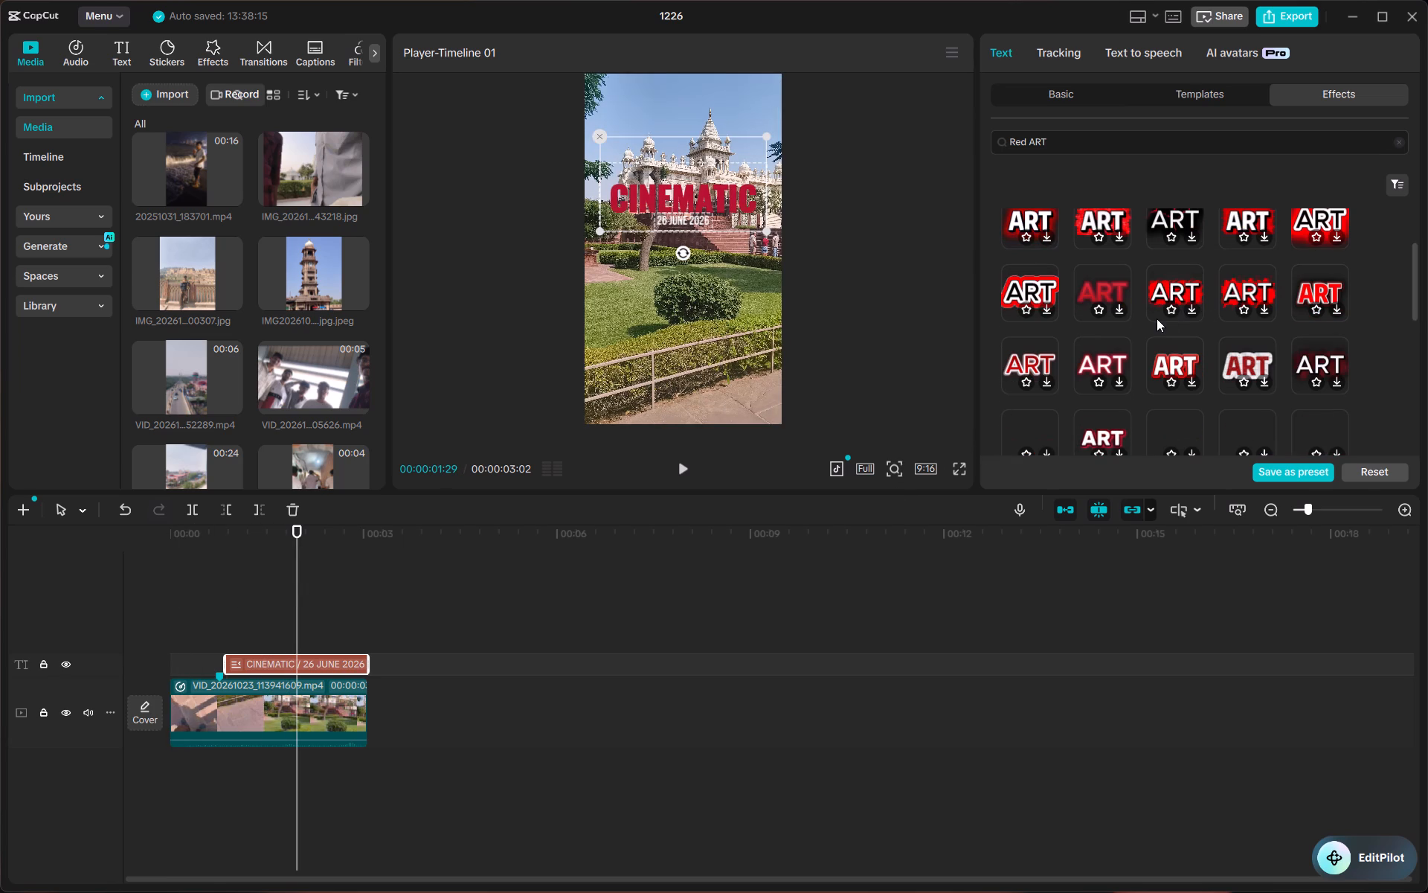
scroll(1160, 321, "down", 2)
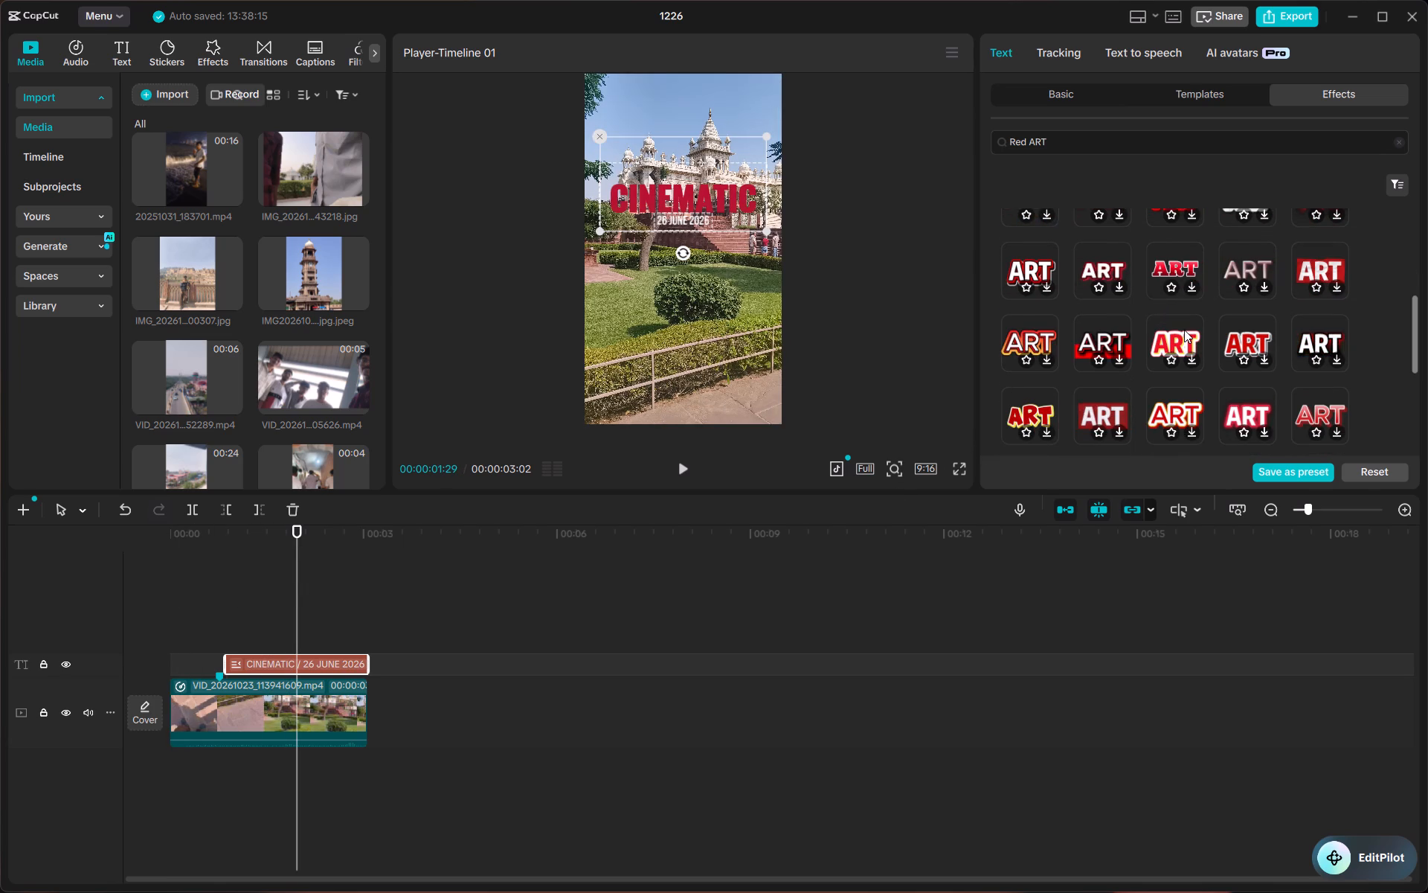
scroll(1184, 330, "down", 1)
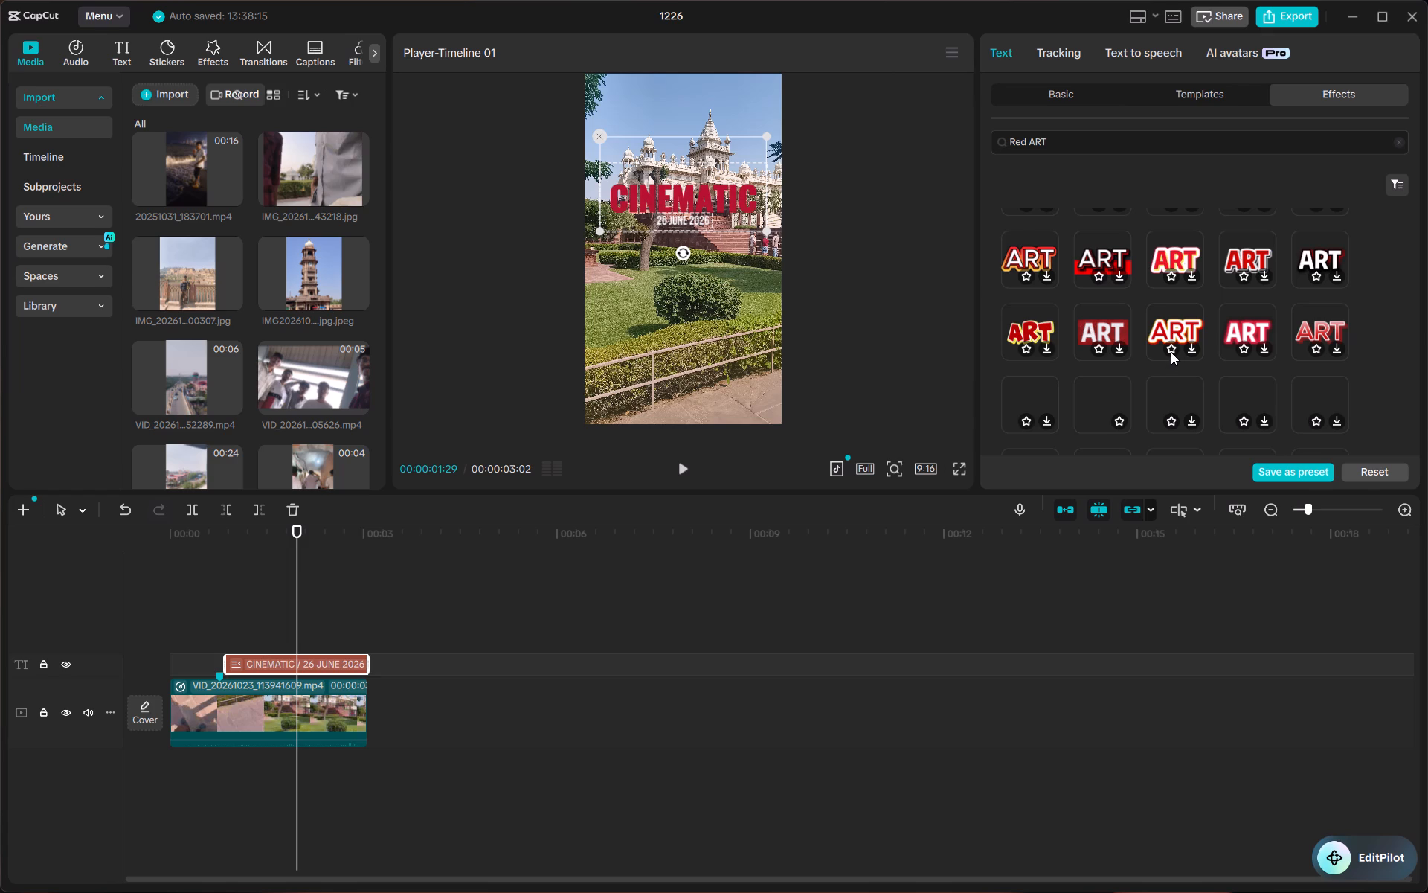
scroll(1171, 352, "down", 1)
scroll(1171, 352, "up", 1)
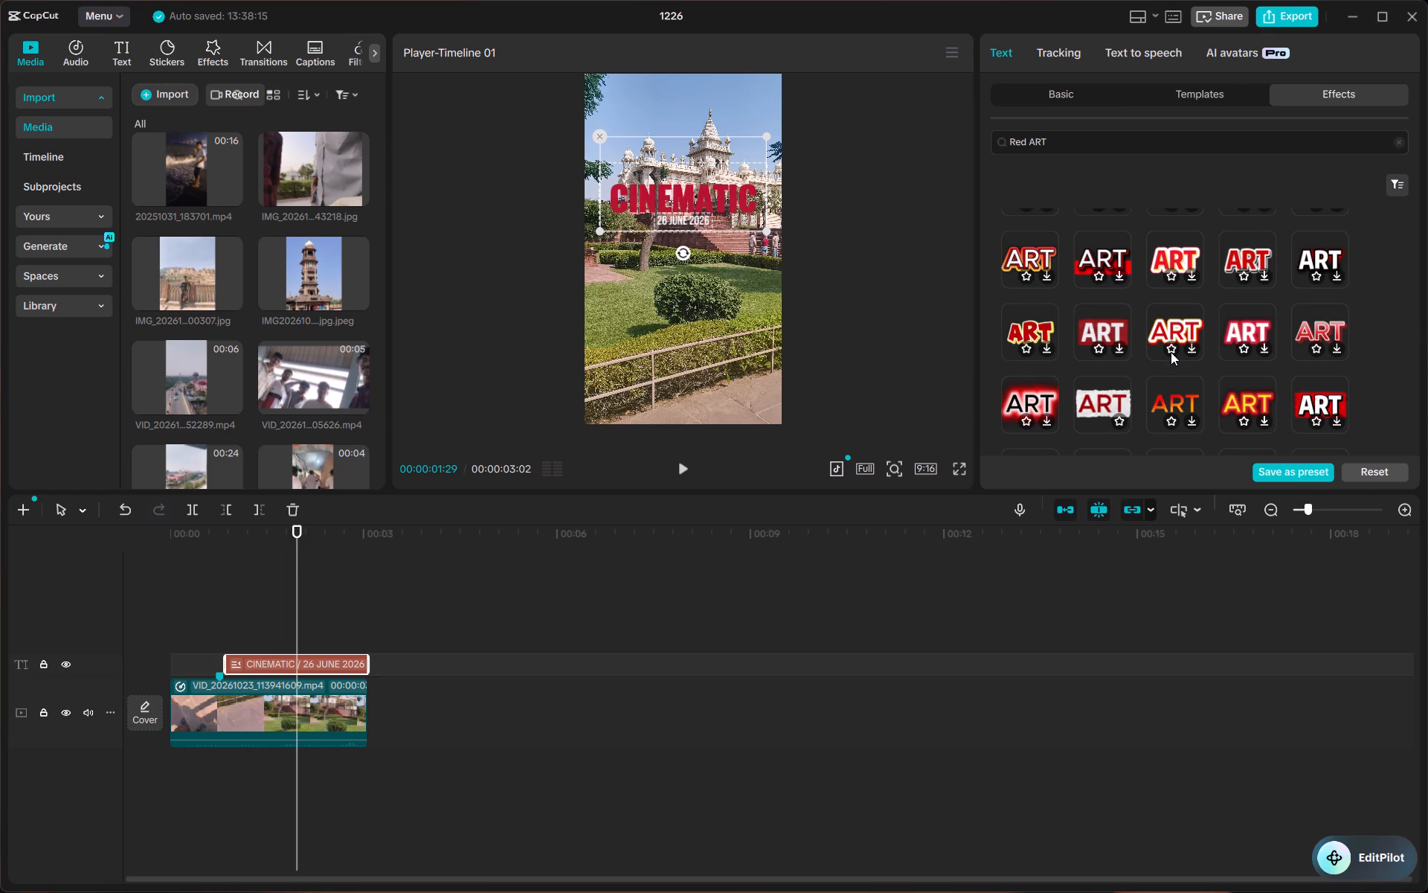
scroll(1198, 349, "down", 2)
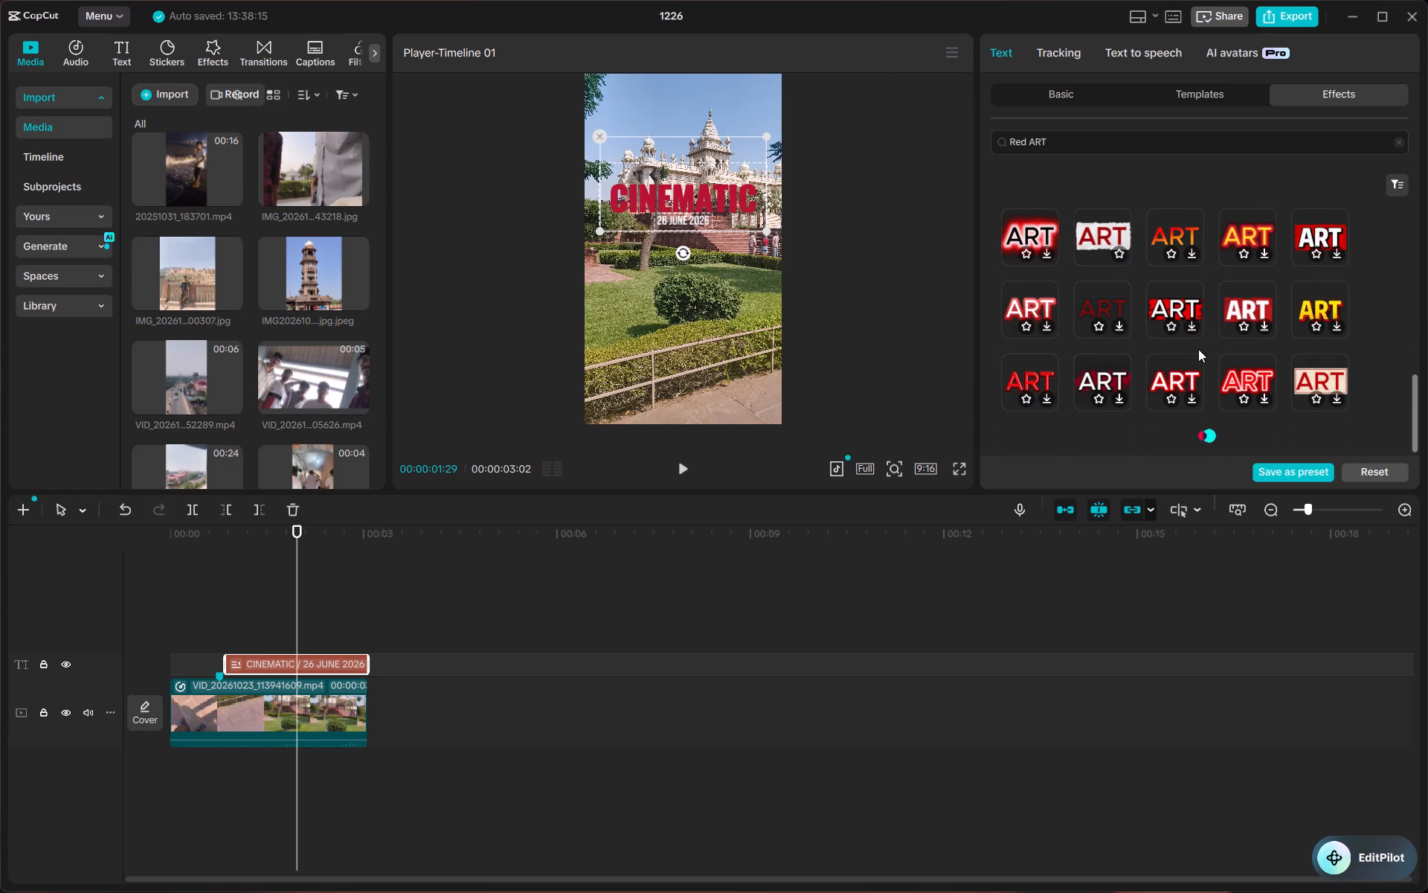
scroll(1219, 356, "down", 3)
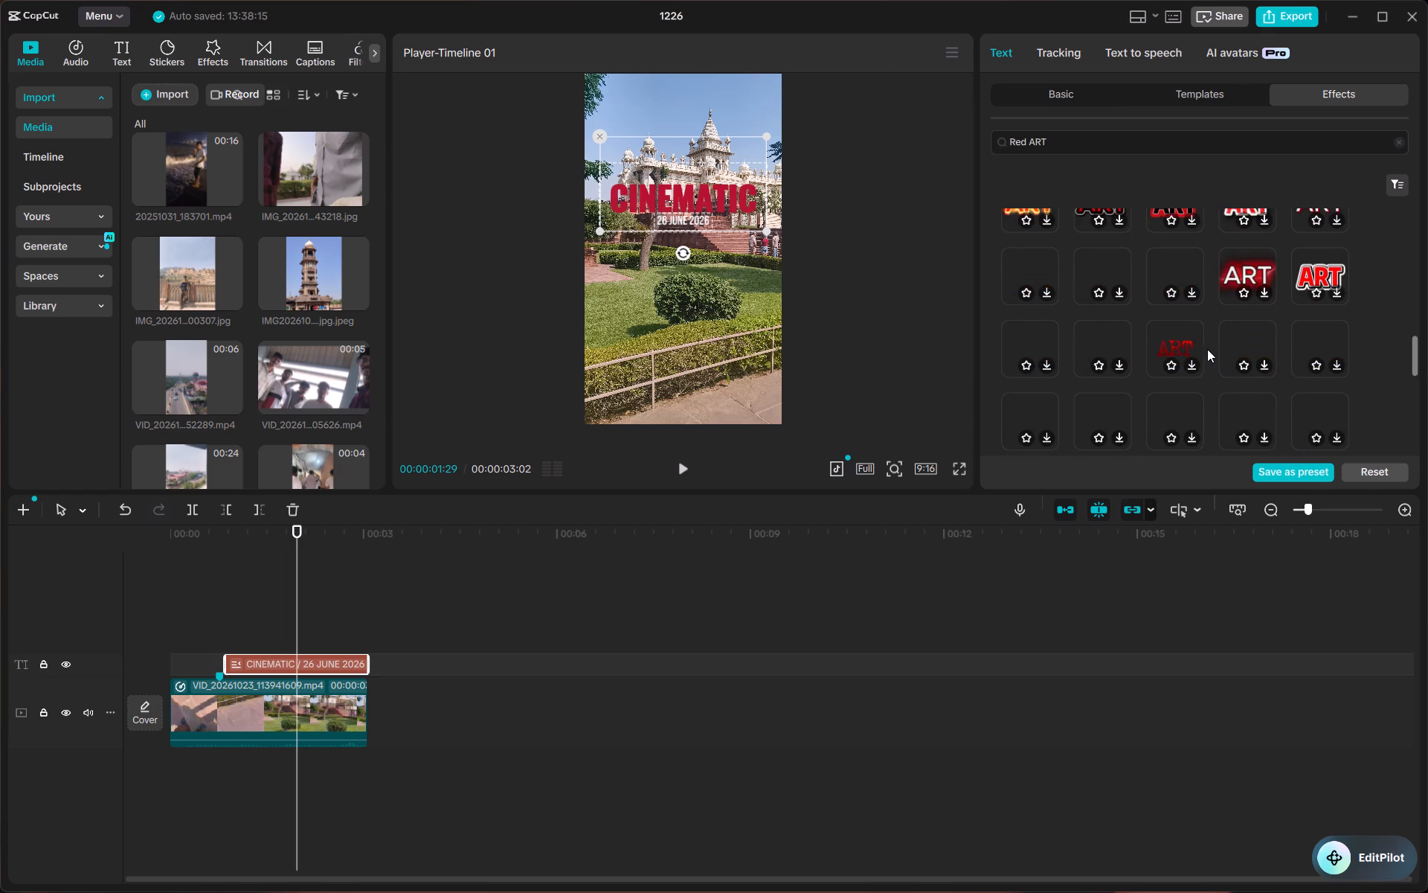
scroll(1207, 349, "up", 1)
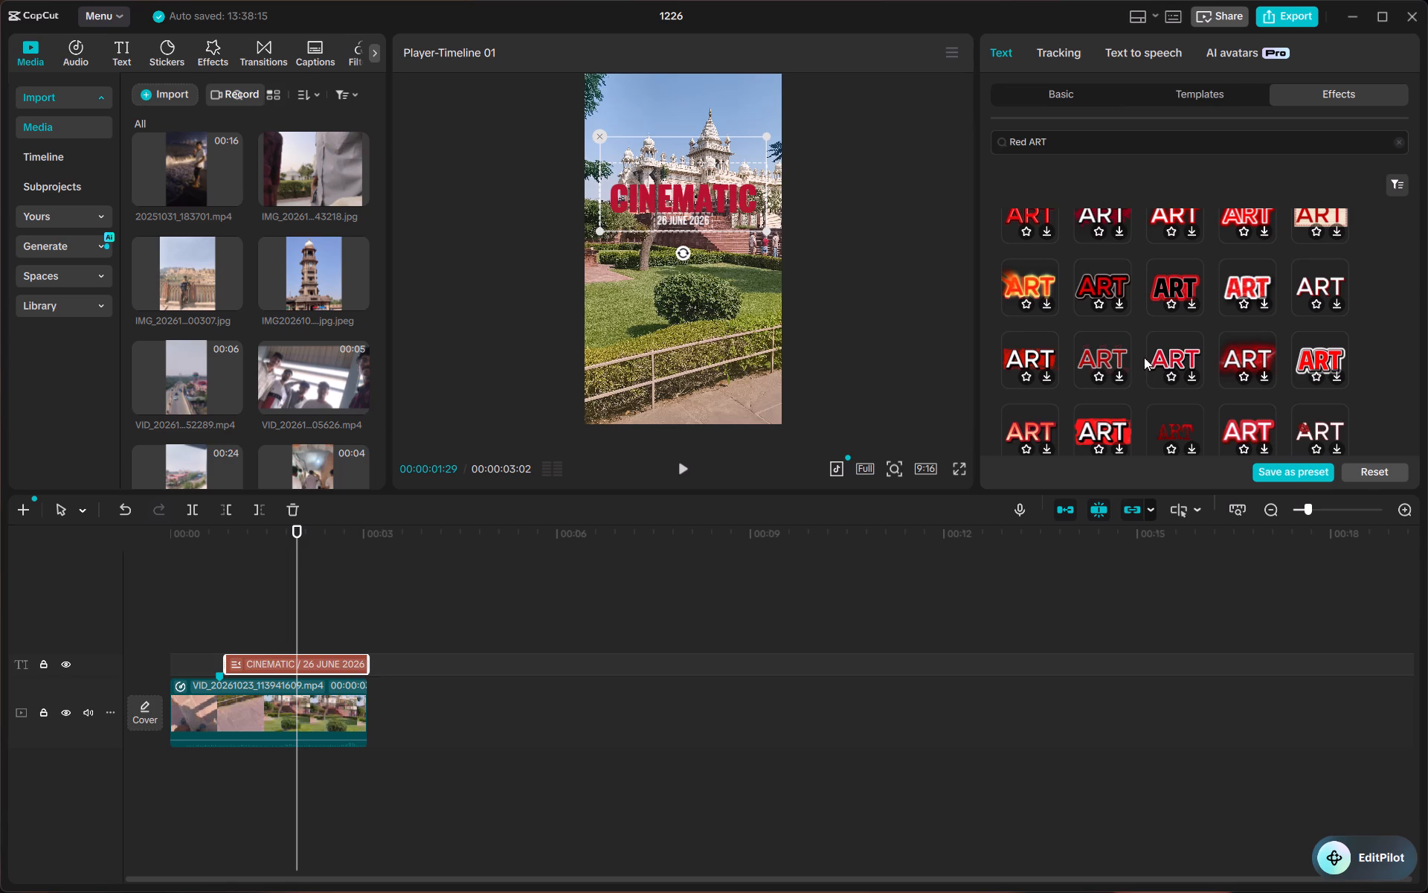
scroll(1196, 353, "down", 1)
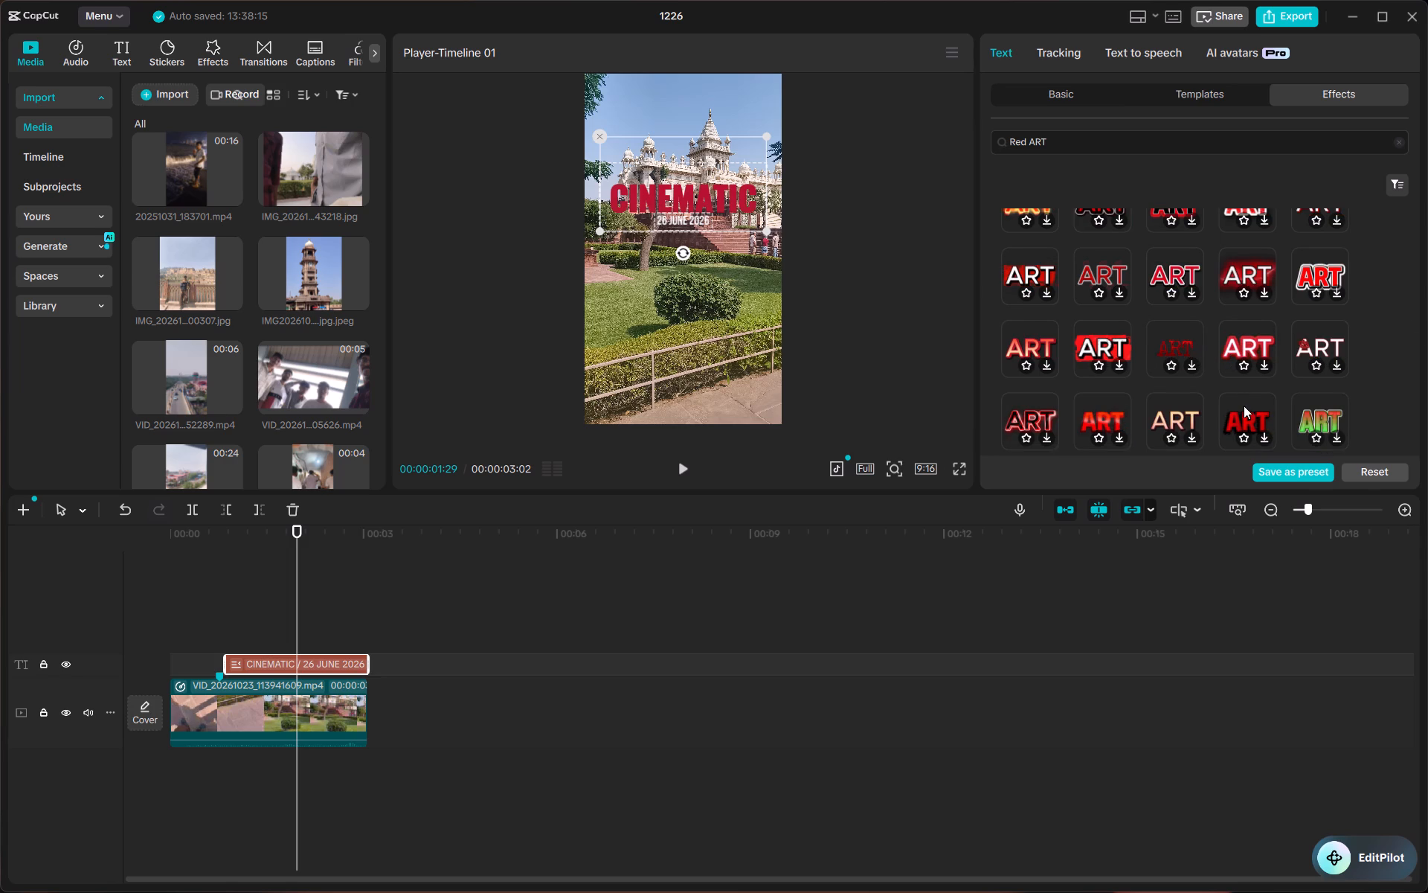
scroll(1186, 383, "down", 1)
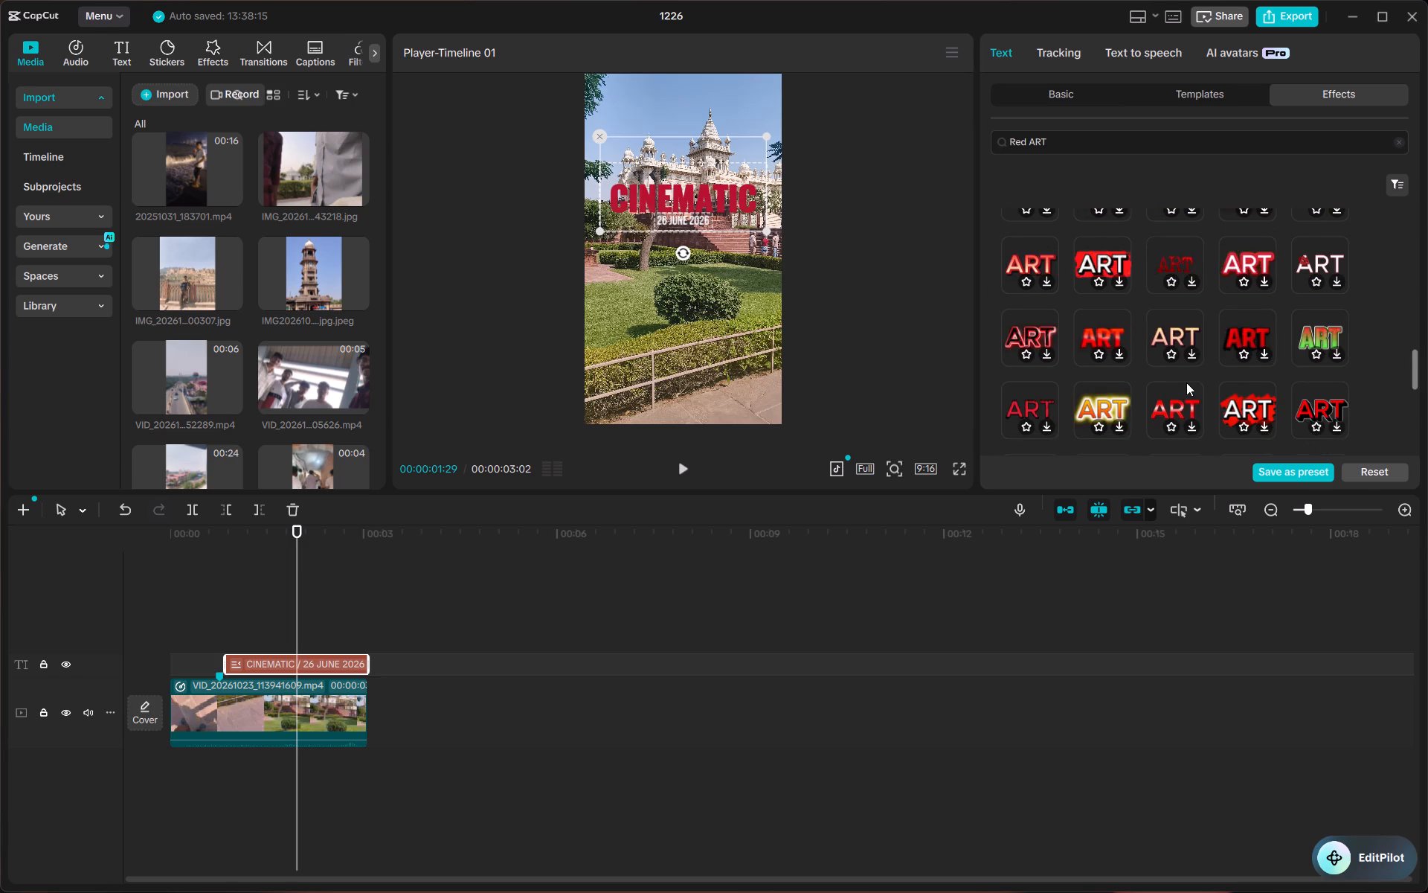
scroll(1186, 383, "down", 2)
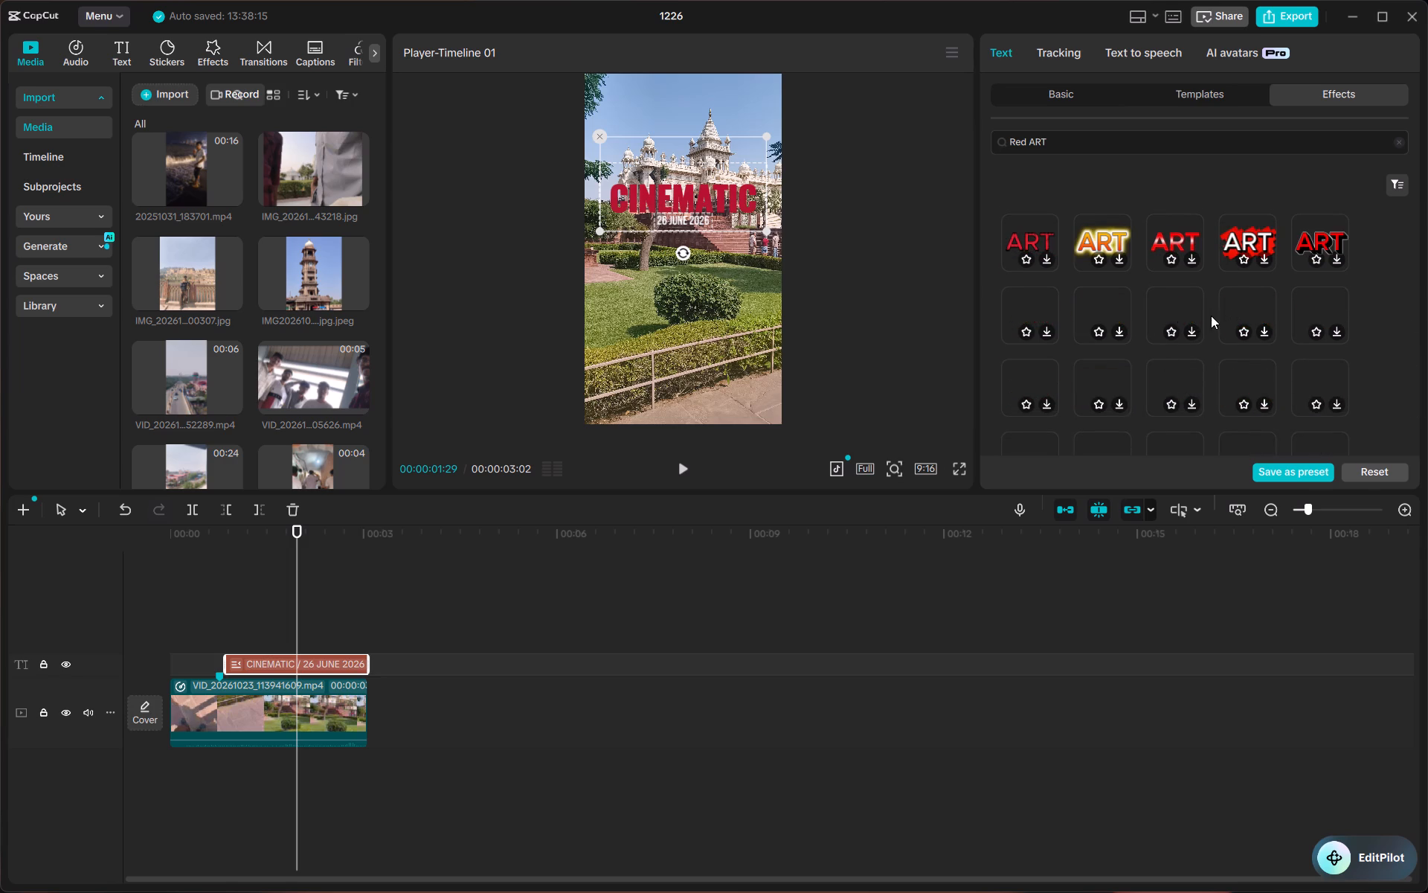
scroll(1141, 321, "up", 10)
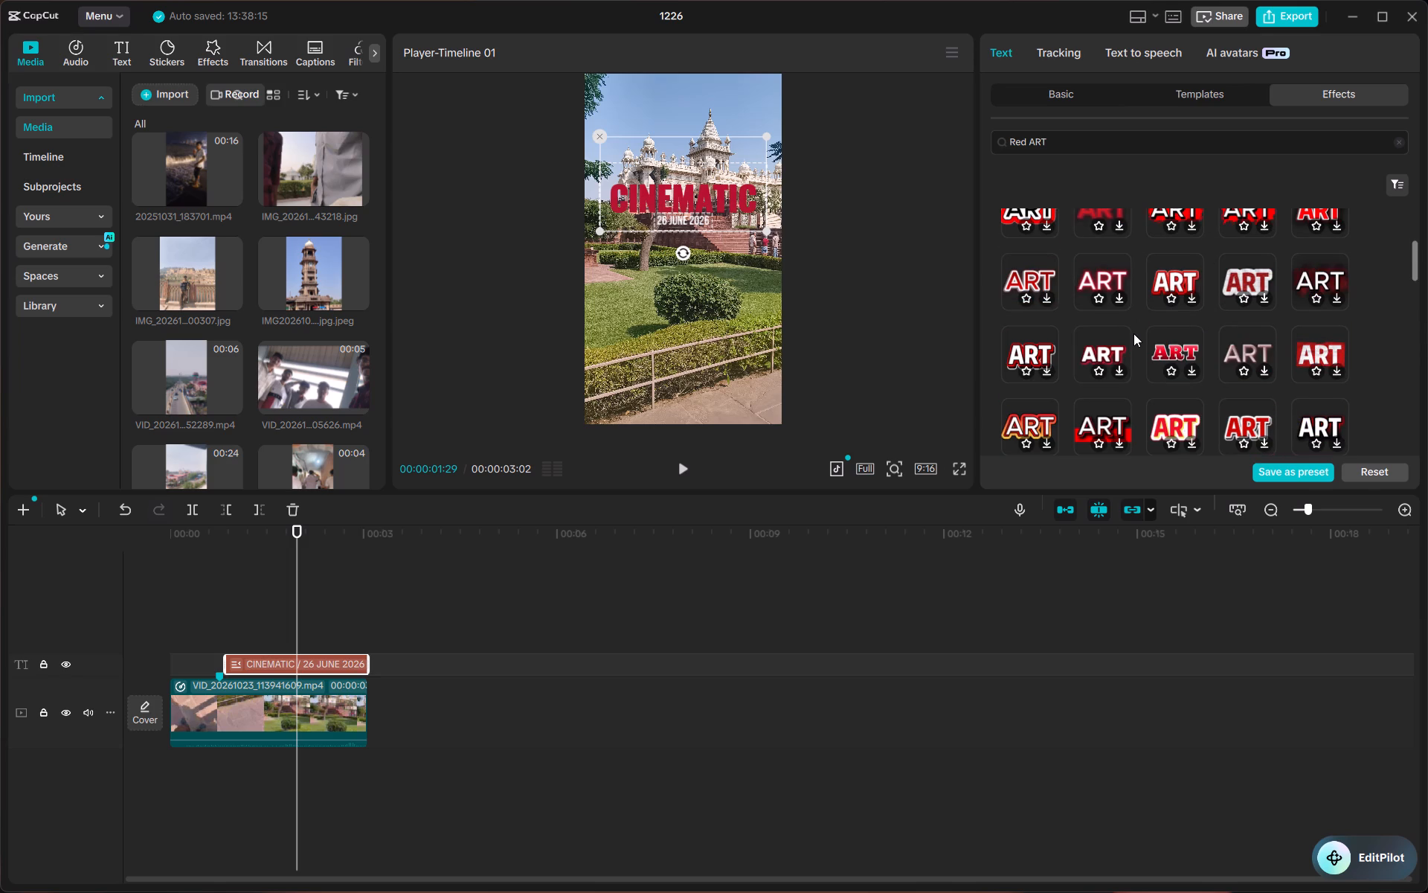
scroll(1122, 324, "up", 12)
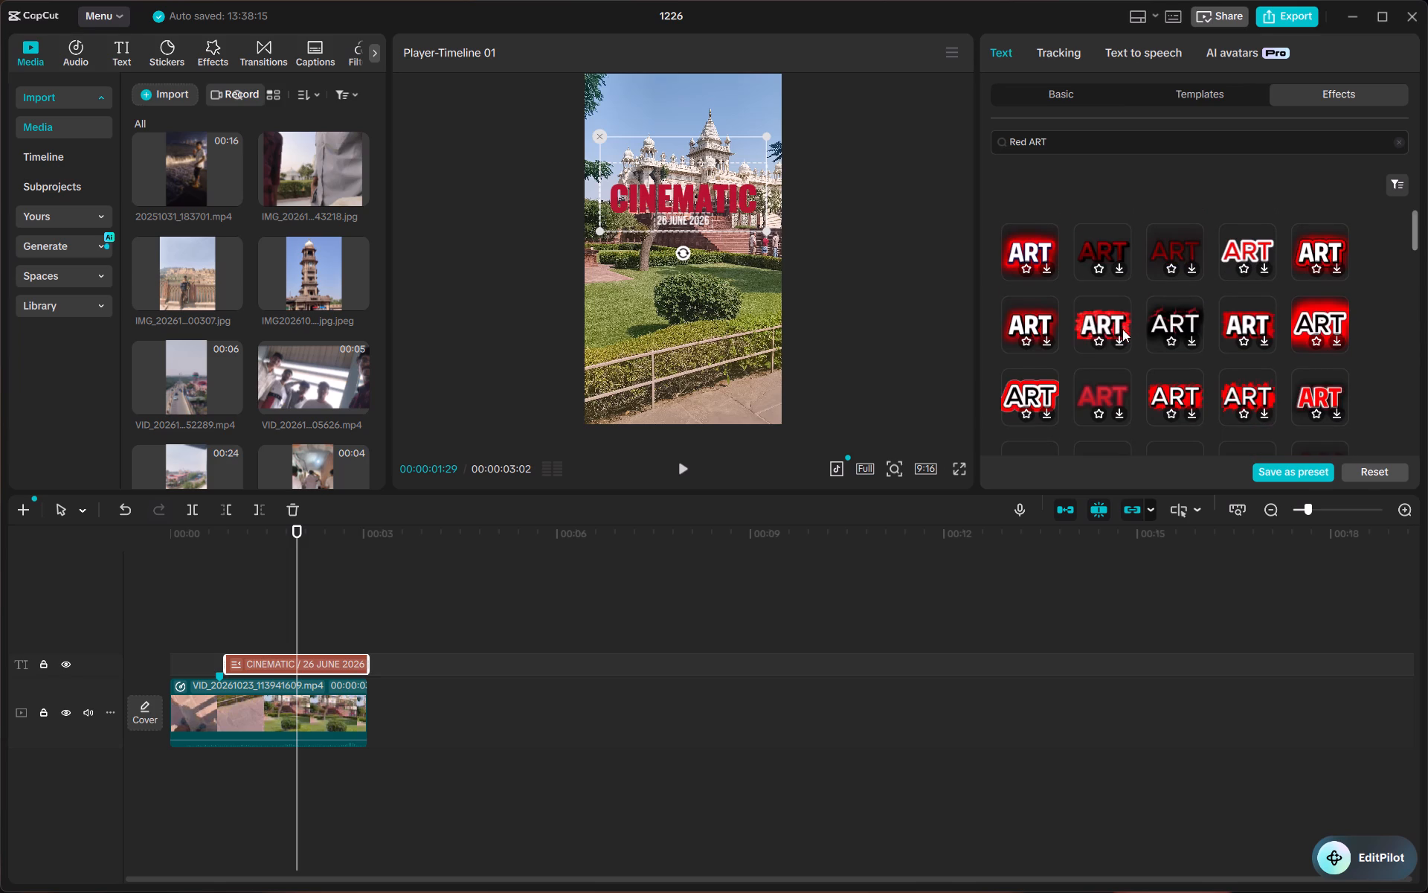
scroll(1122, 329, "down", 10)
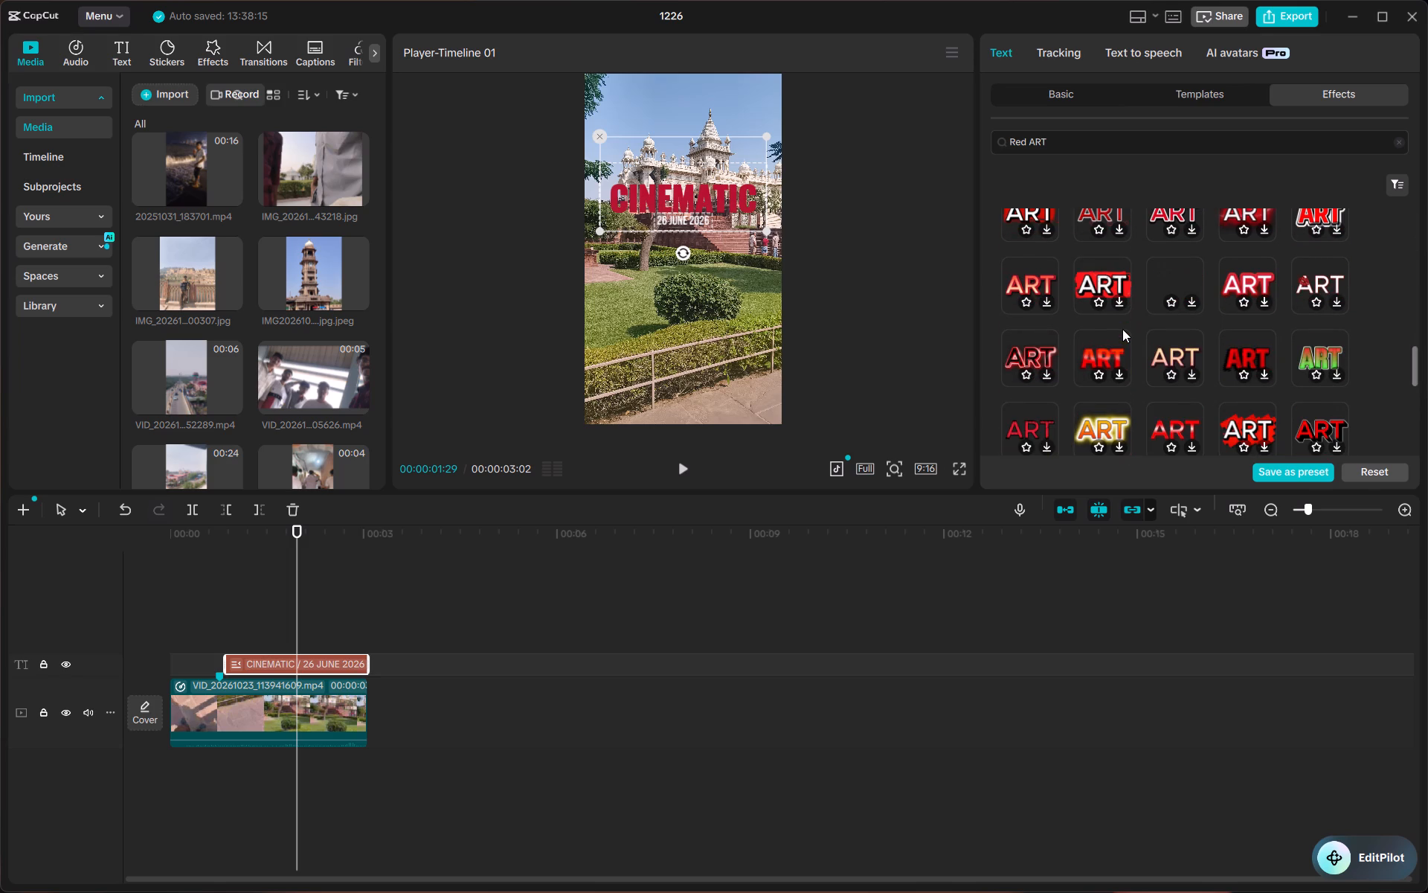
scroll(1122, 329, "down", 1)
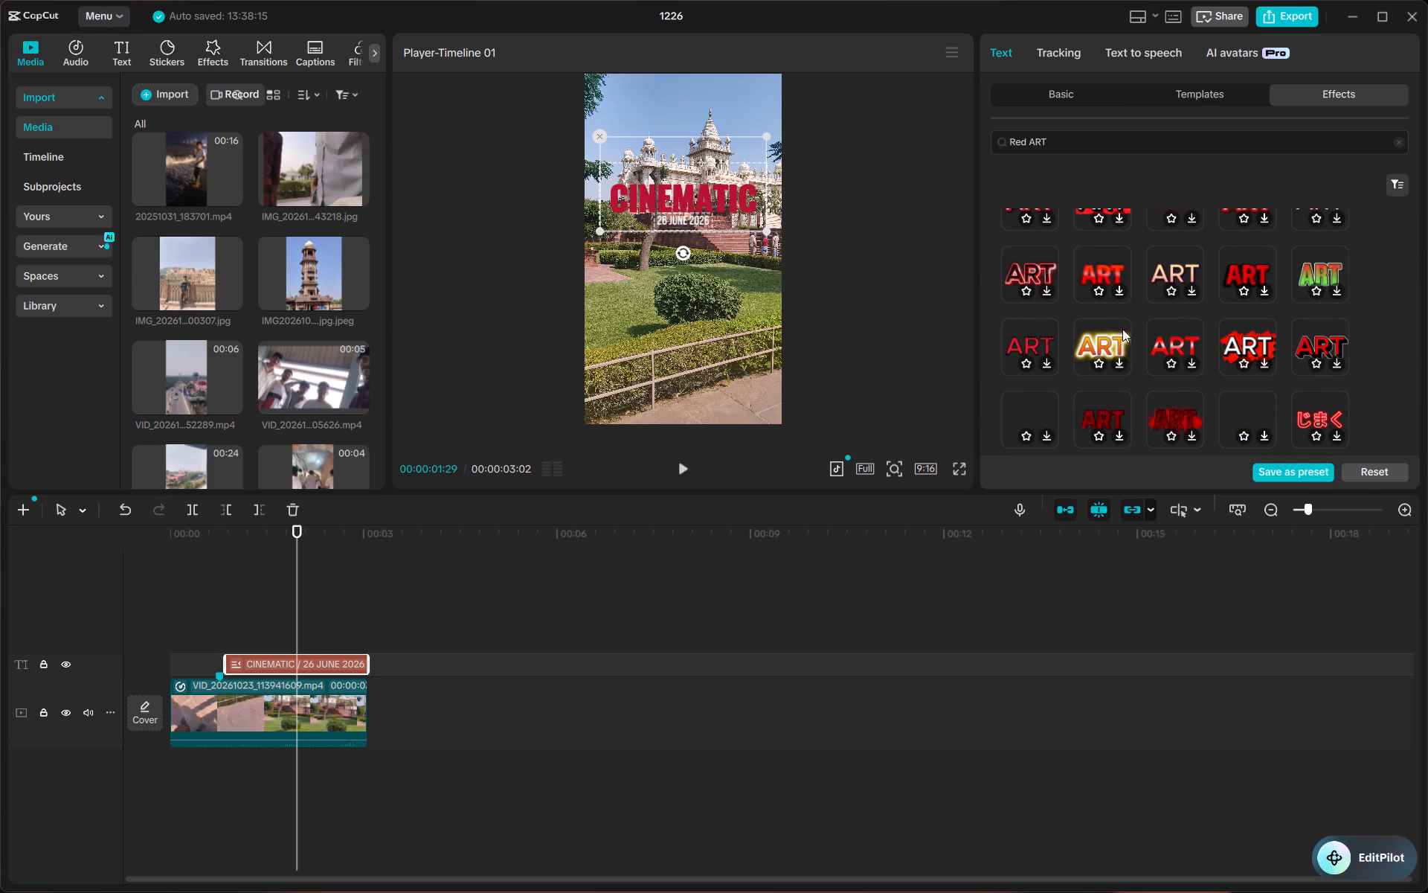
scroll(1122, 329, "down", 3)
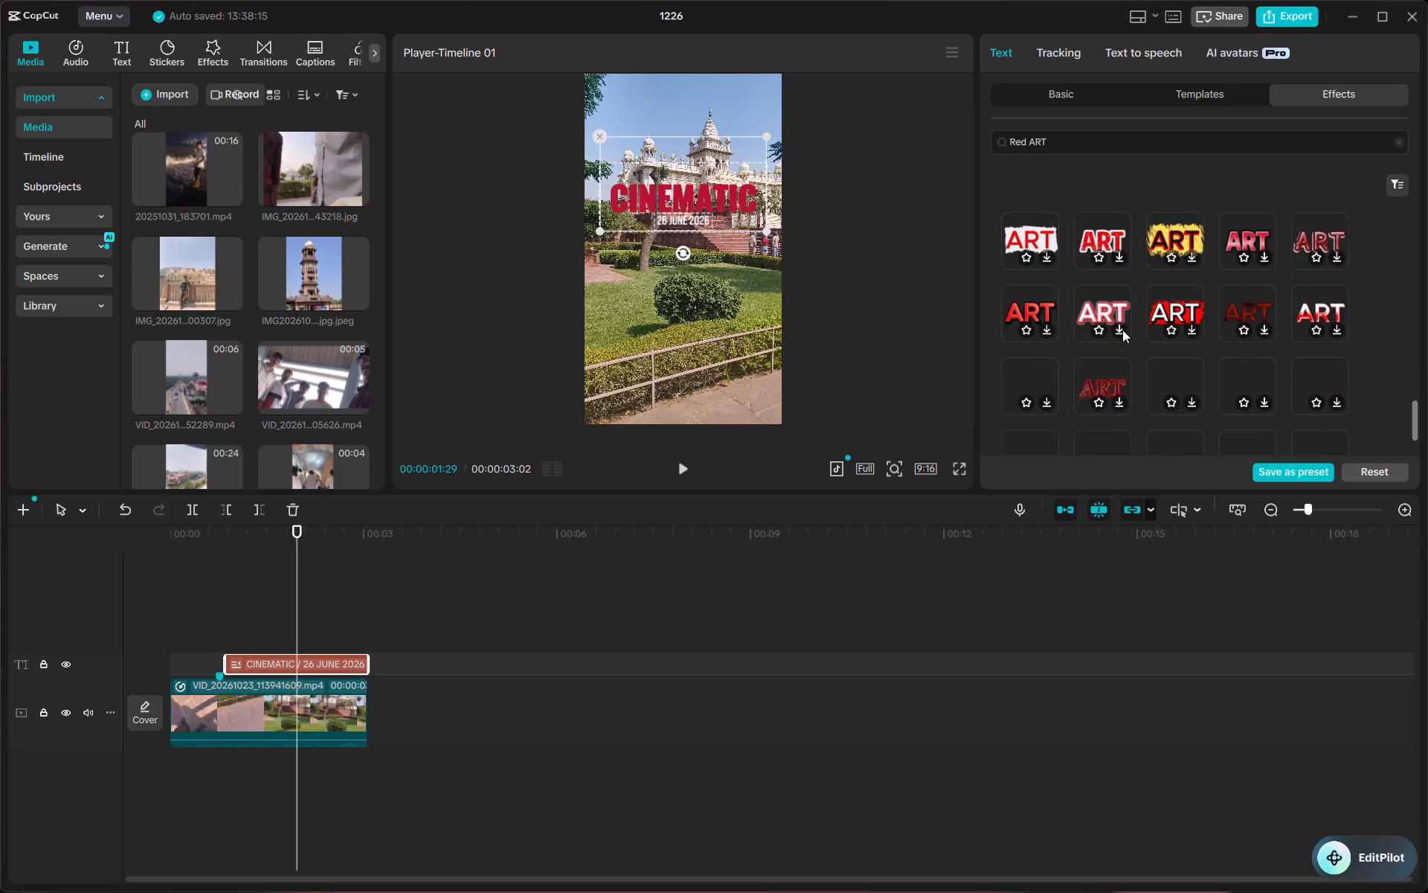
Return to the basic text settings and preview the clip to review the CINEMATIC title's placement and timing.
left_click(1072, 93)
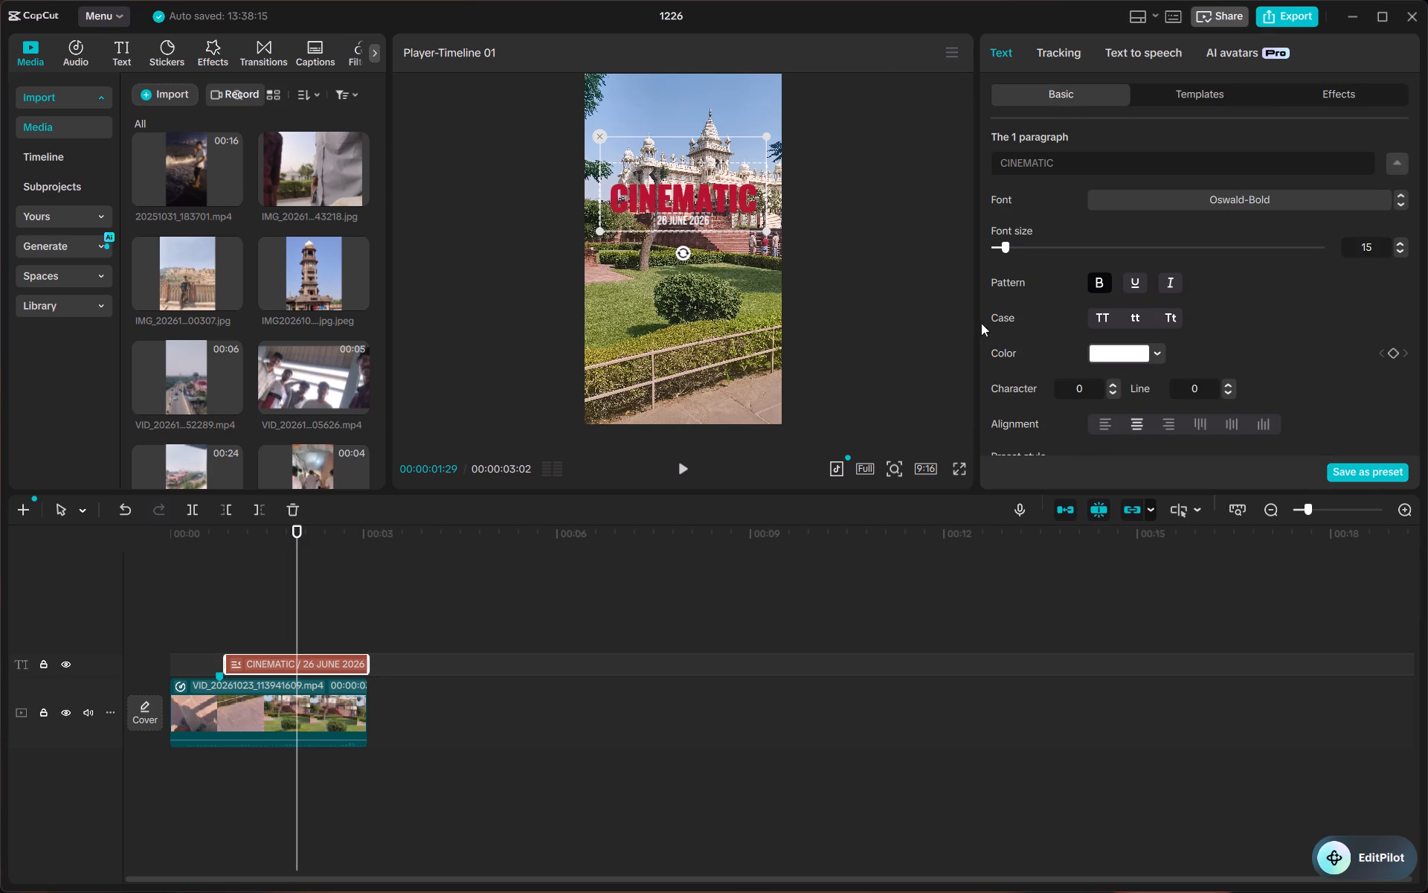
left_click_drag(298, 539, 135, 540)
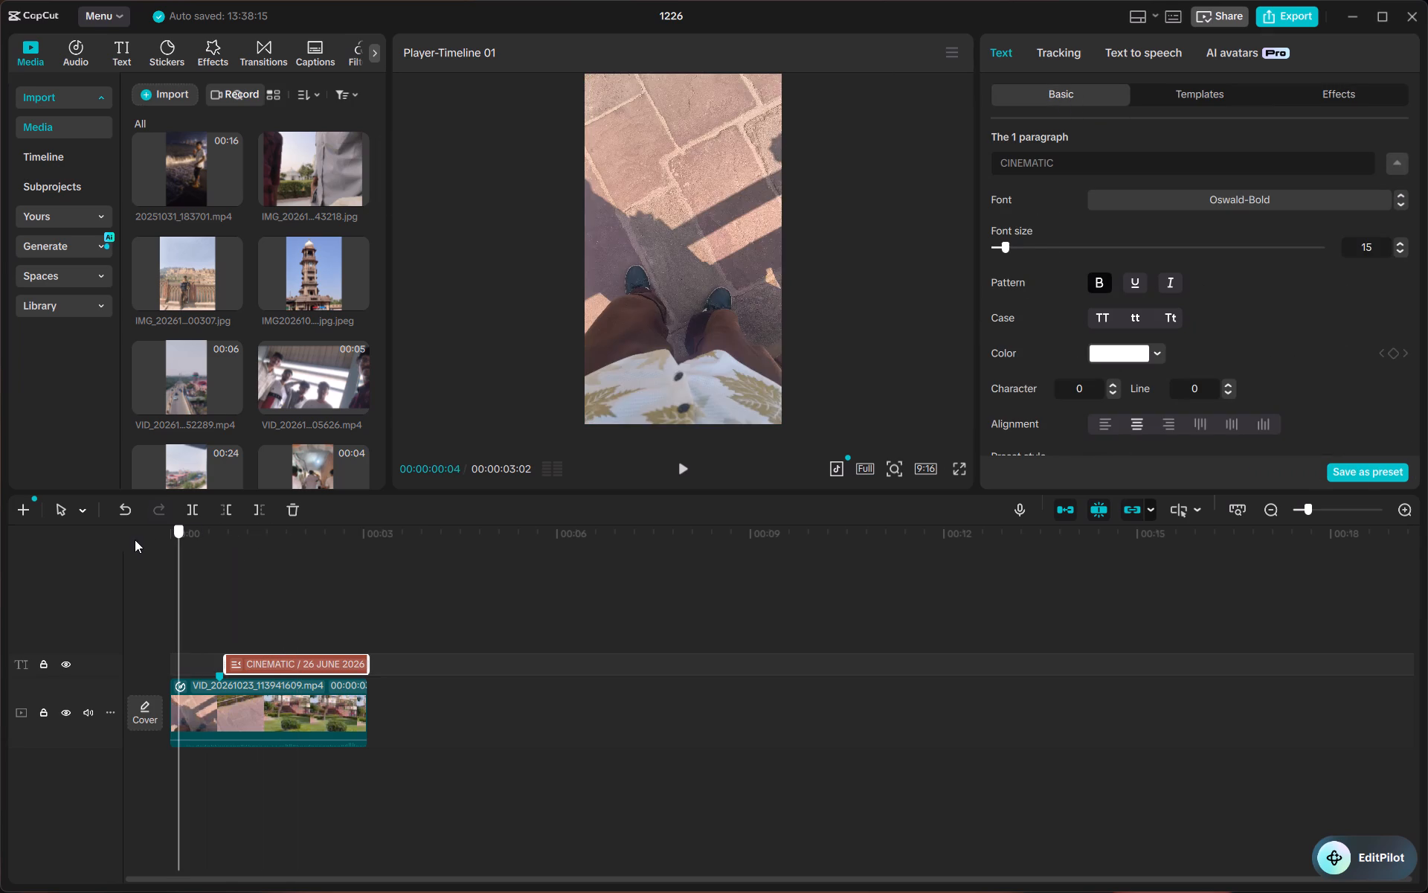
left_click_drag(135, 540, 337, 542)
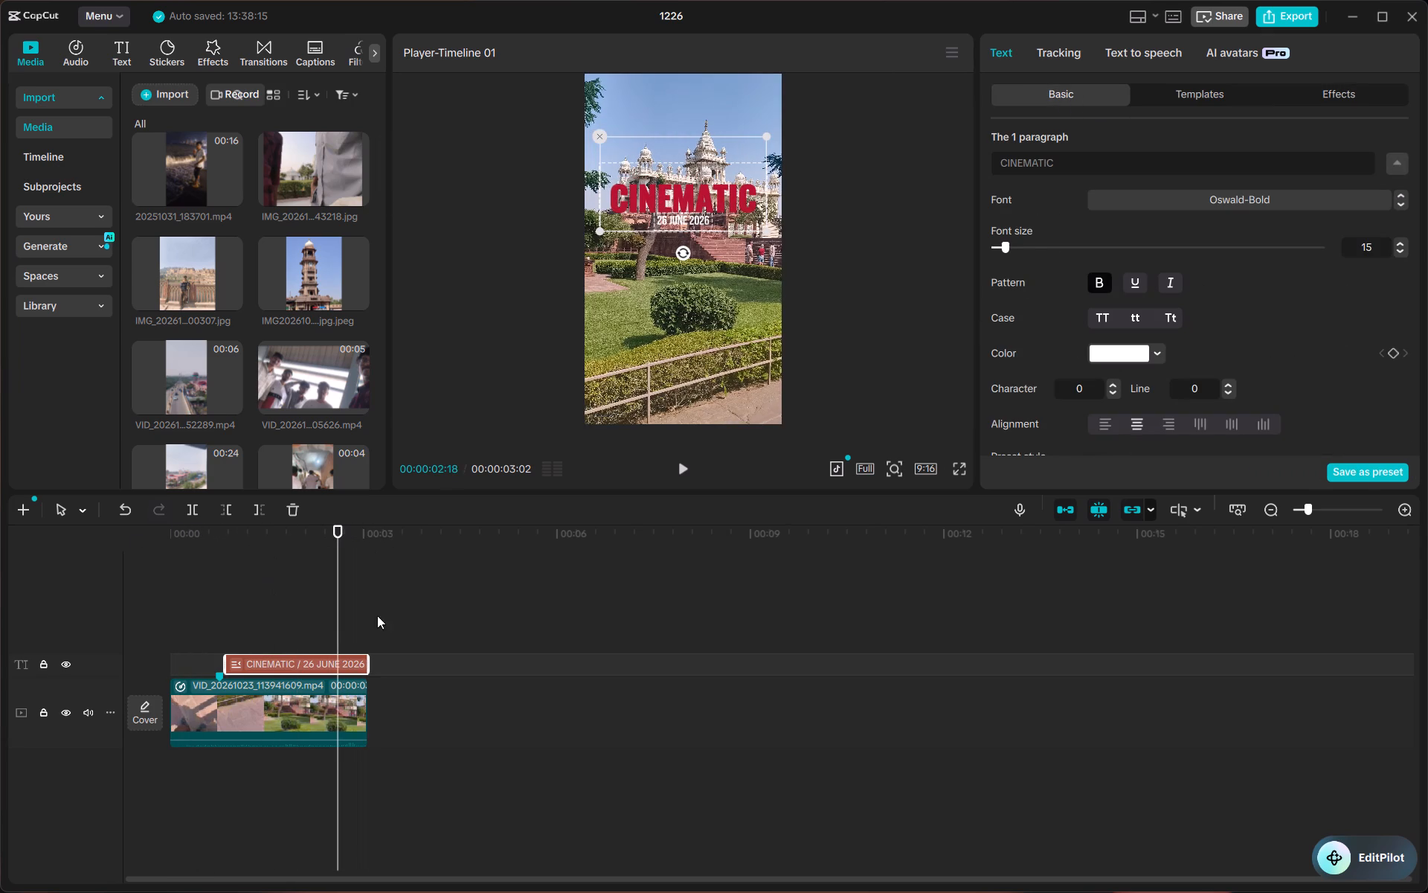
left_click_drag(329, 572, 19, 597)
left_click_drag(342, 545, 47, 560)
key("space")
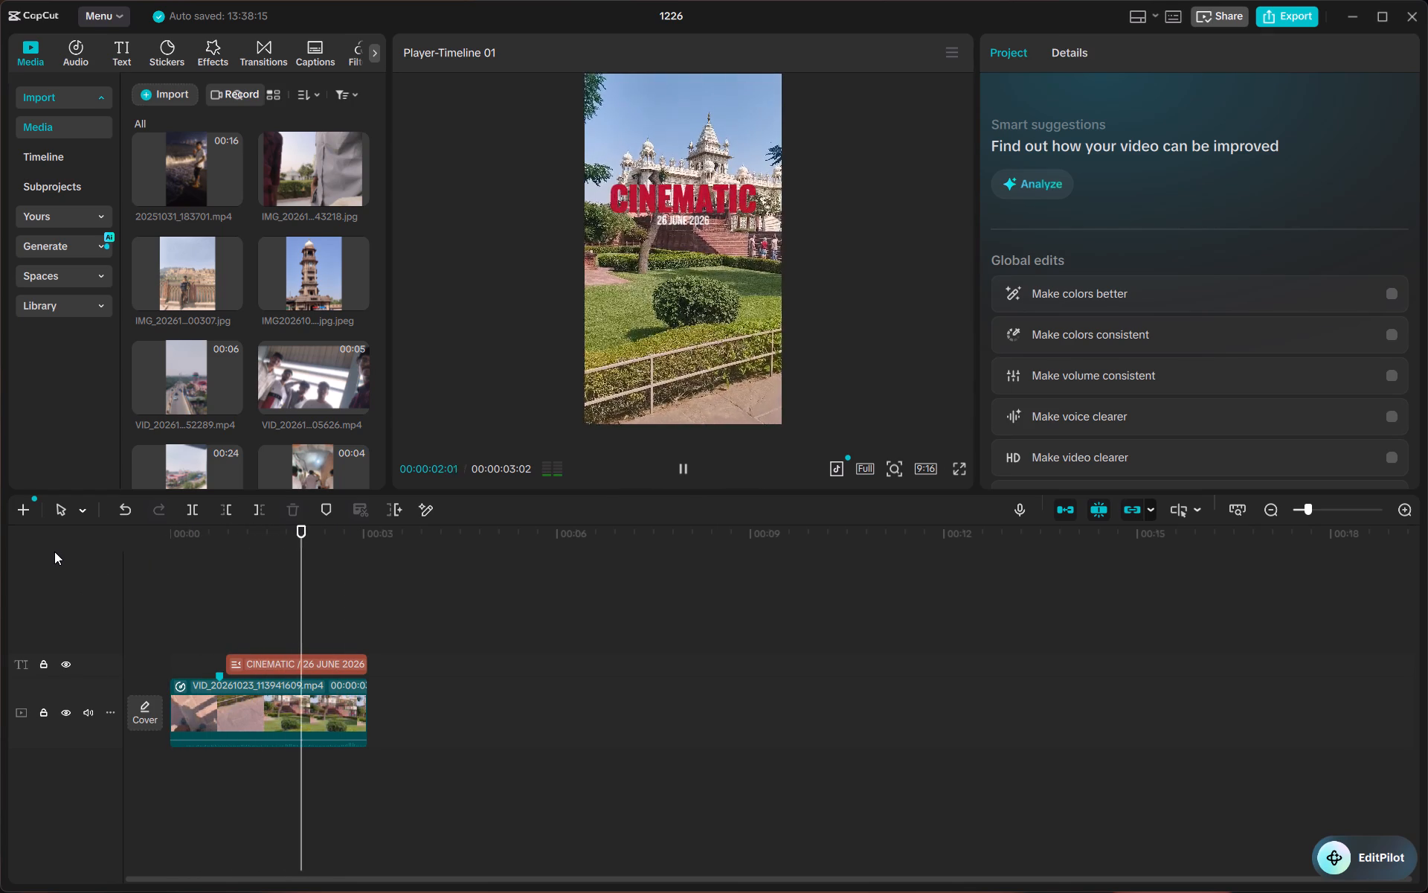
key("space")
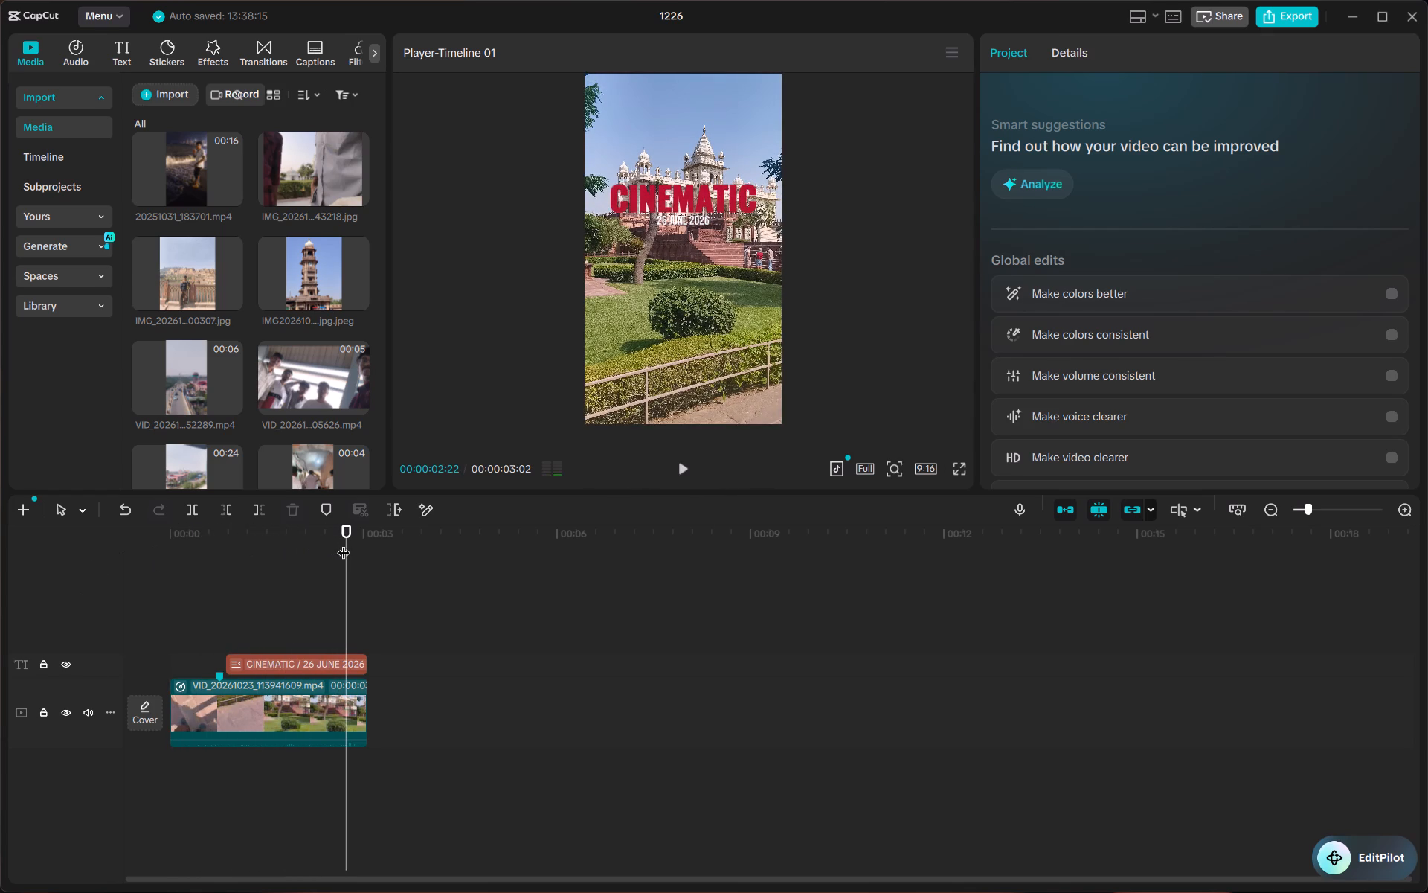
left_click_drag(345, 543, 335, 560)
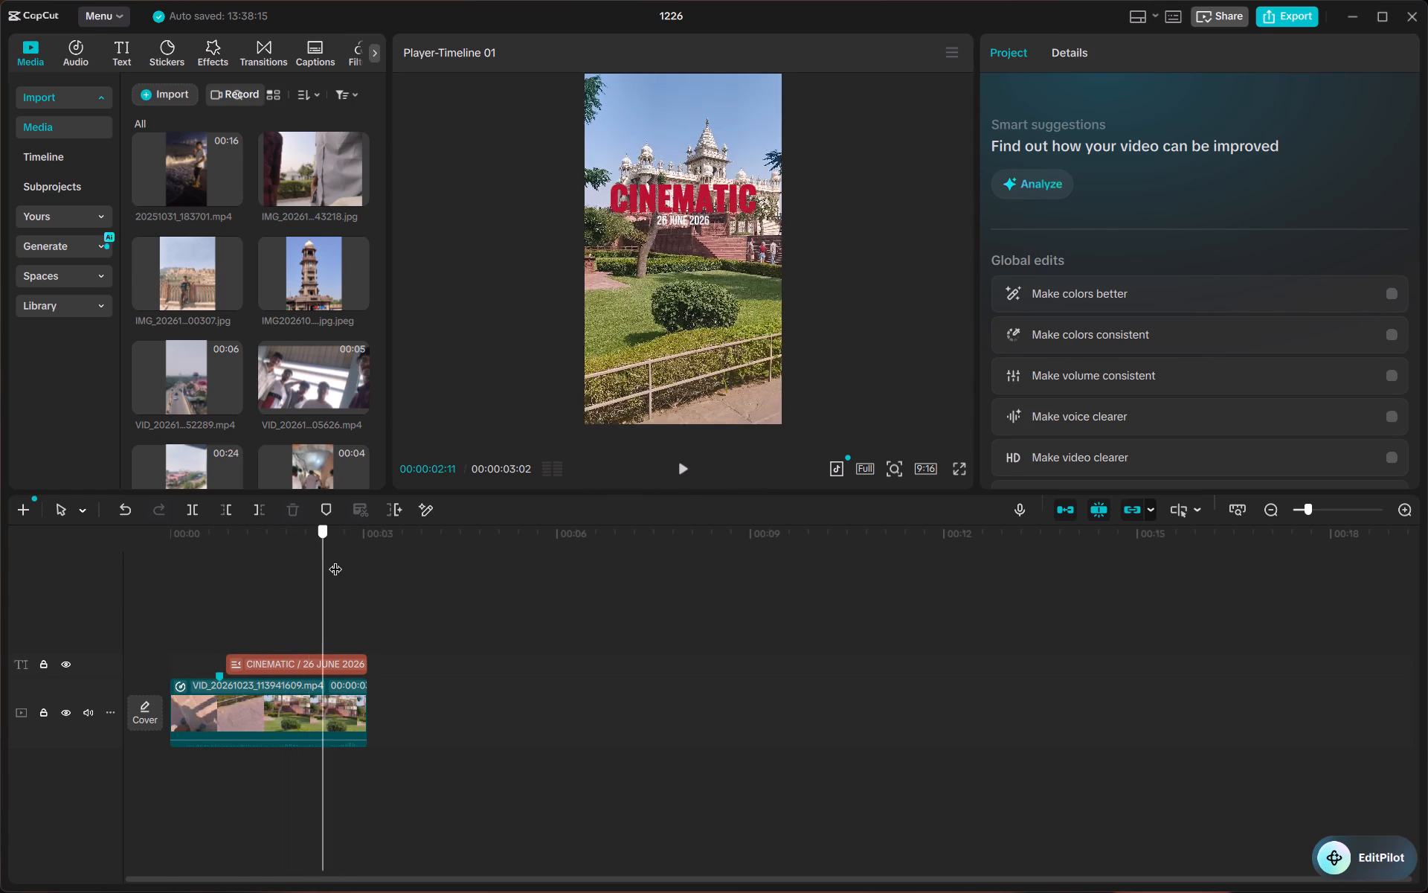
Select the travel video clip and look through its adjustment, animation, speed and basic video settings.
left_click_drag(335, 560, 344, 560)
left_click(270, 737)
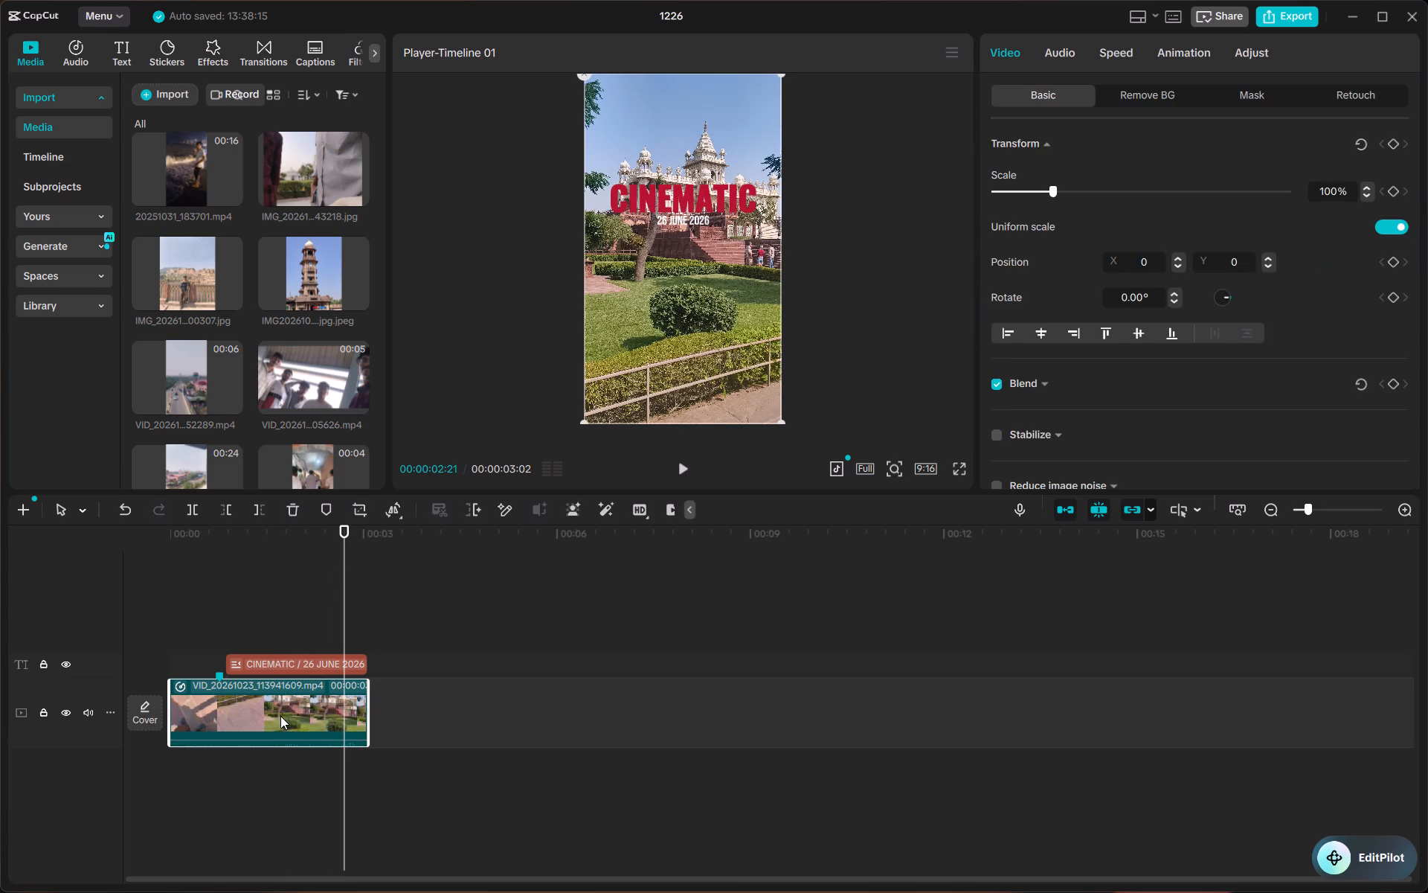
left_click(280, 716)
left_click(377, 49)
left_click(377, 49)
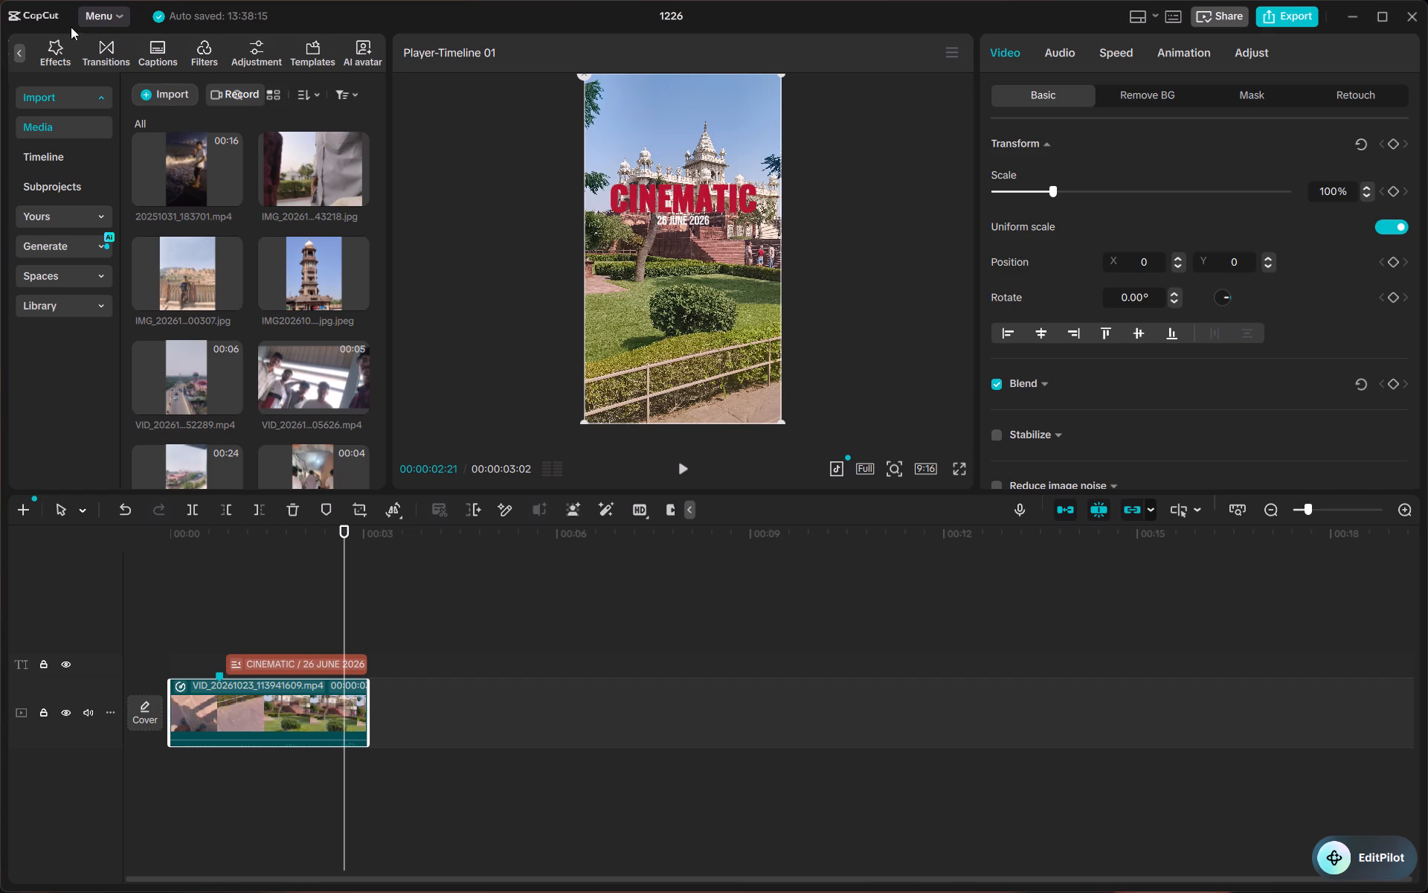
left_click(19, 53)
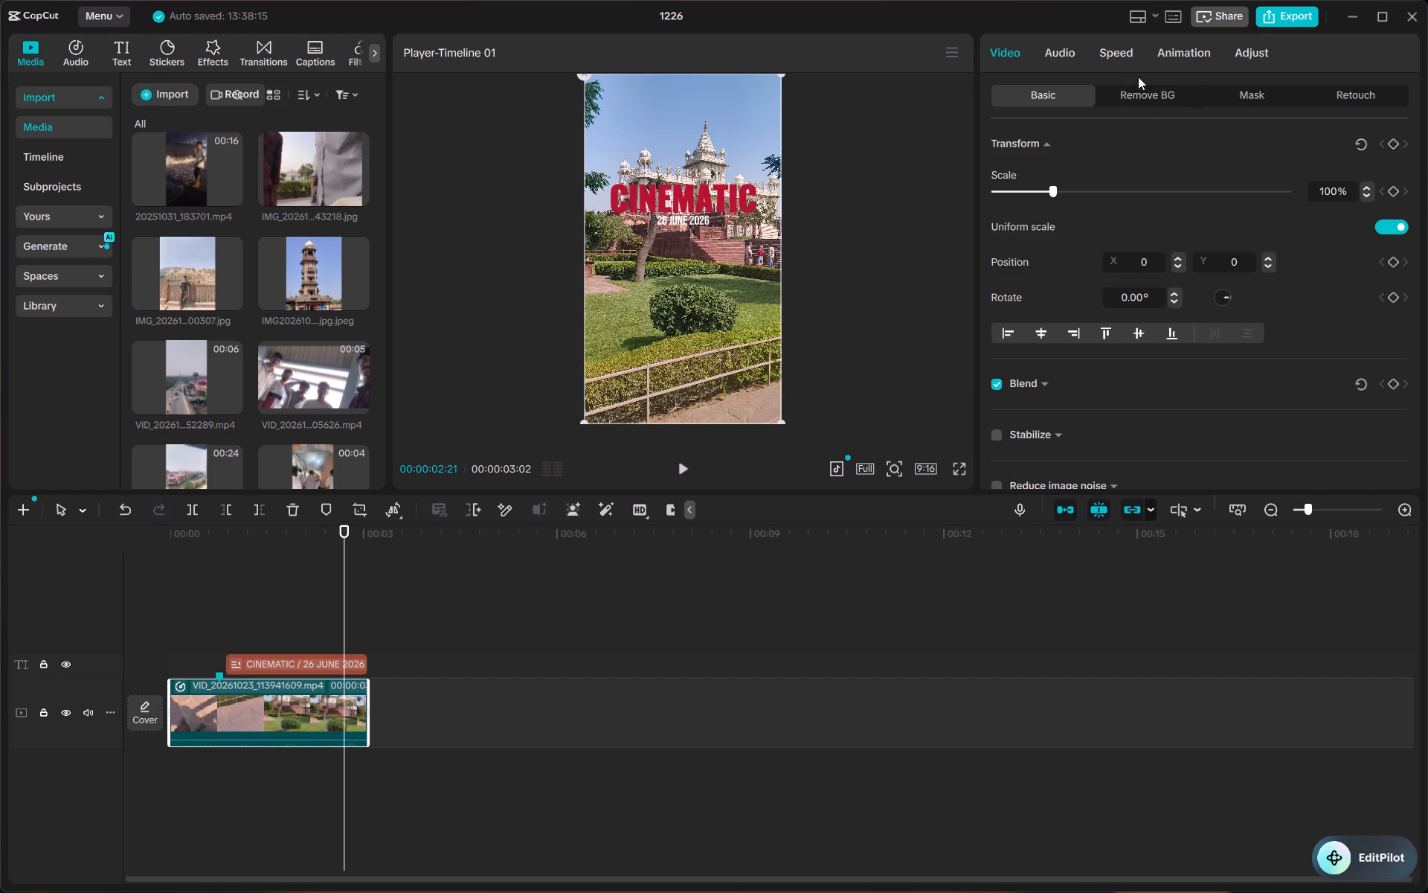
left_click(1238, 53)
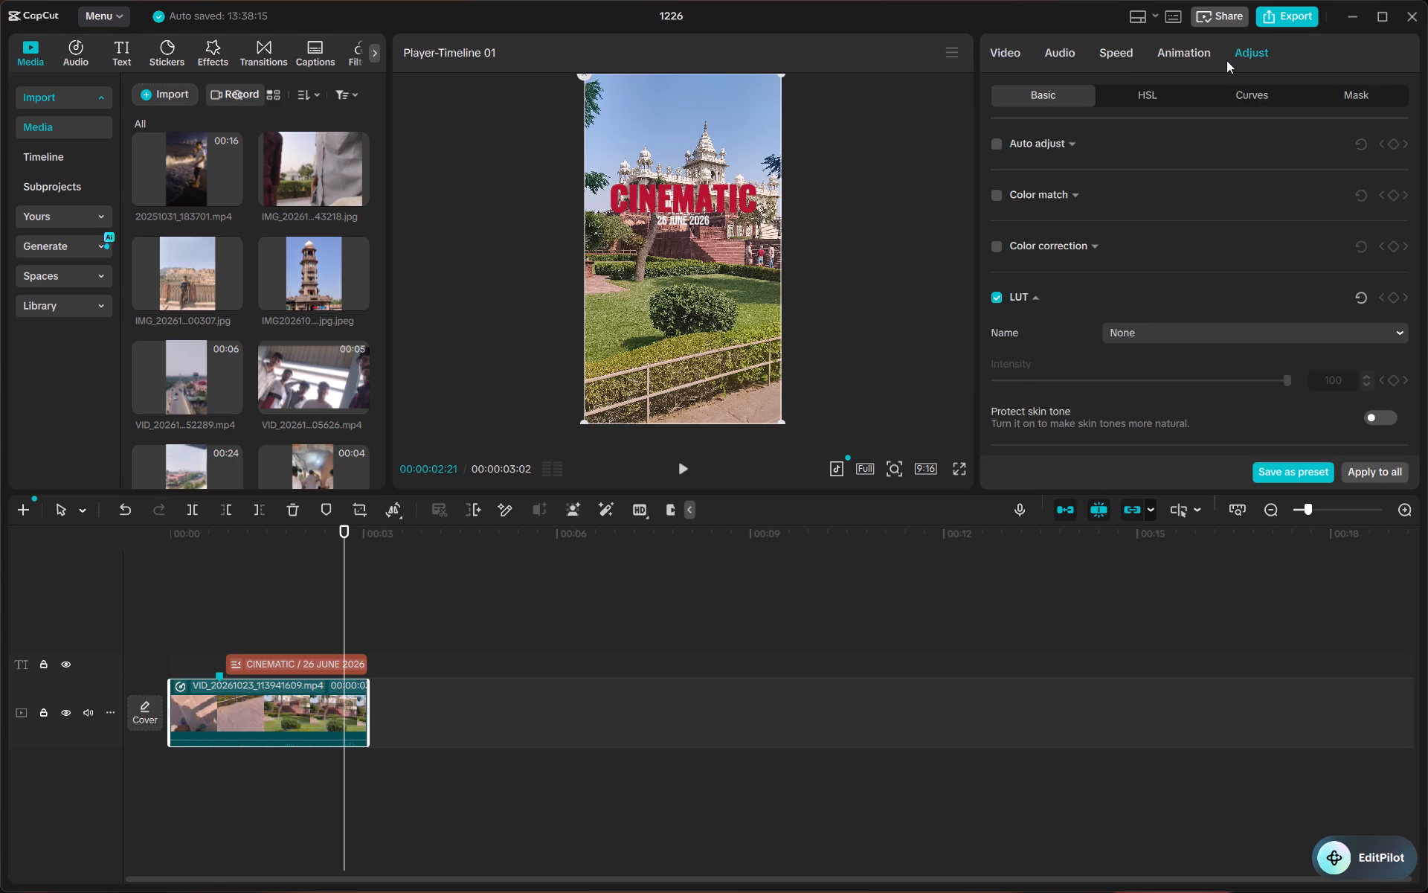
left_click(1186, 48)
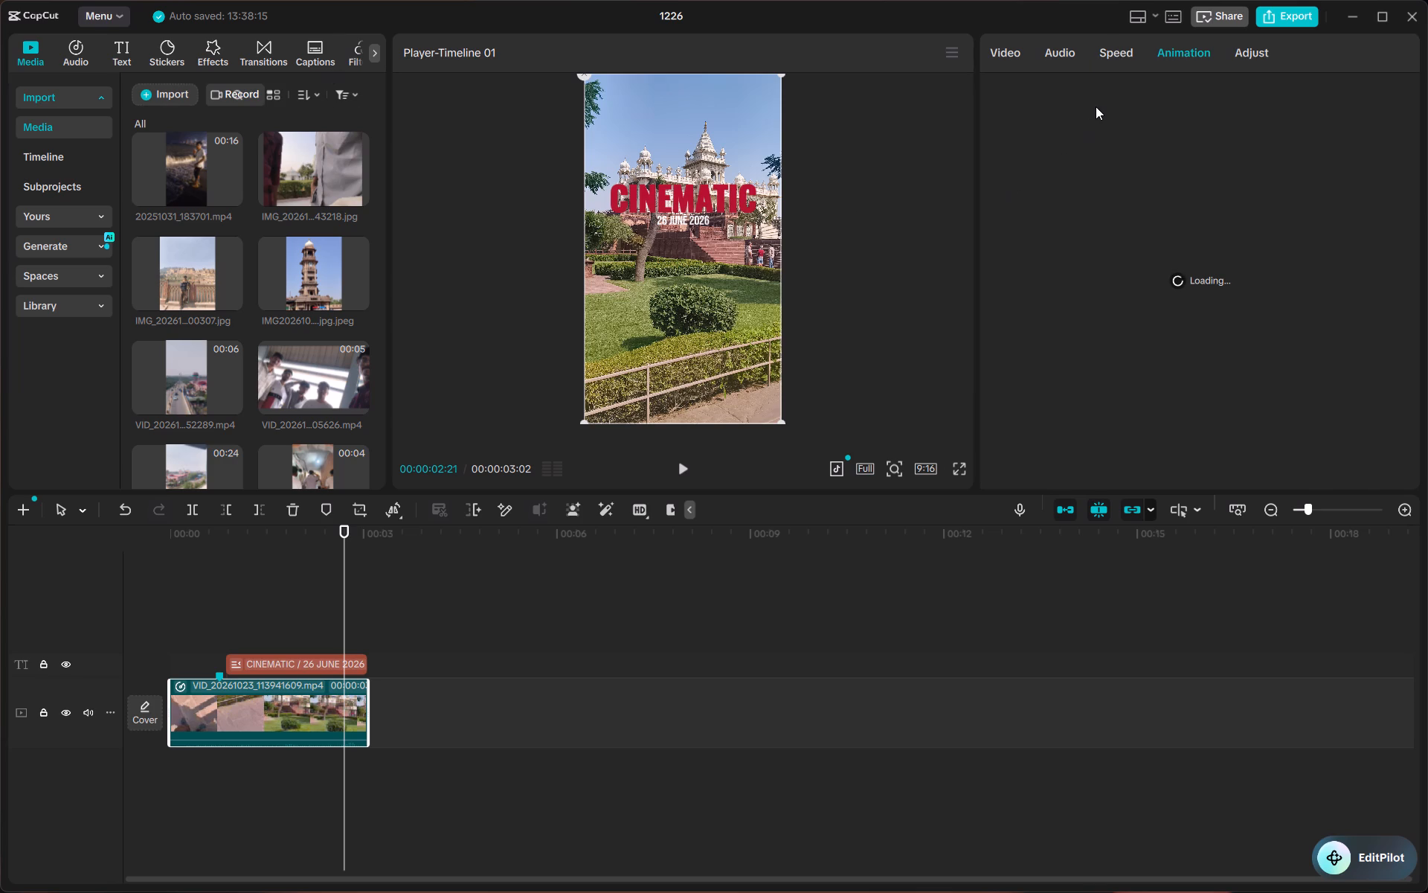
left_click(1160, 51)
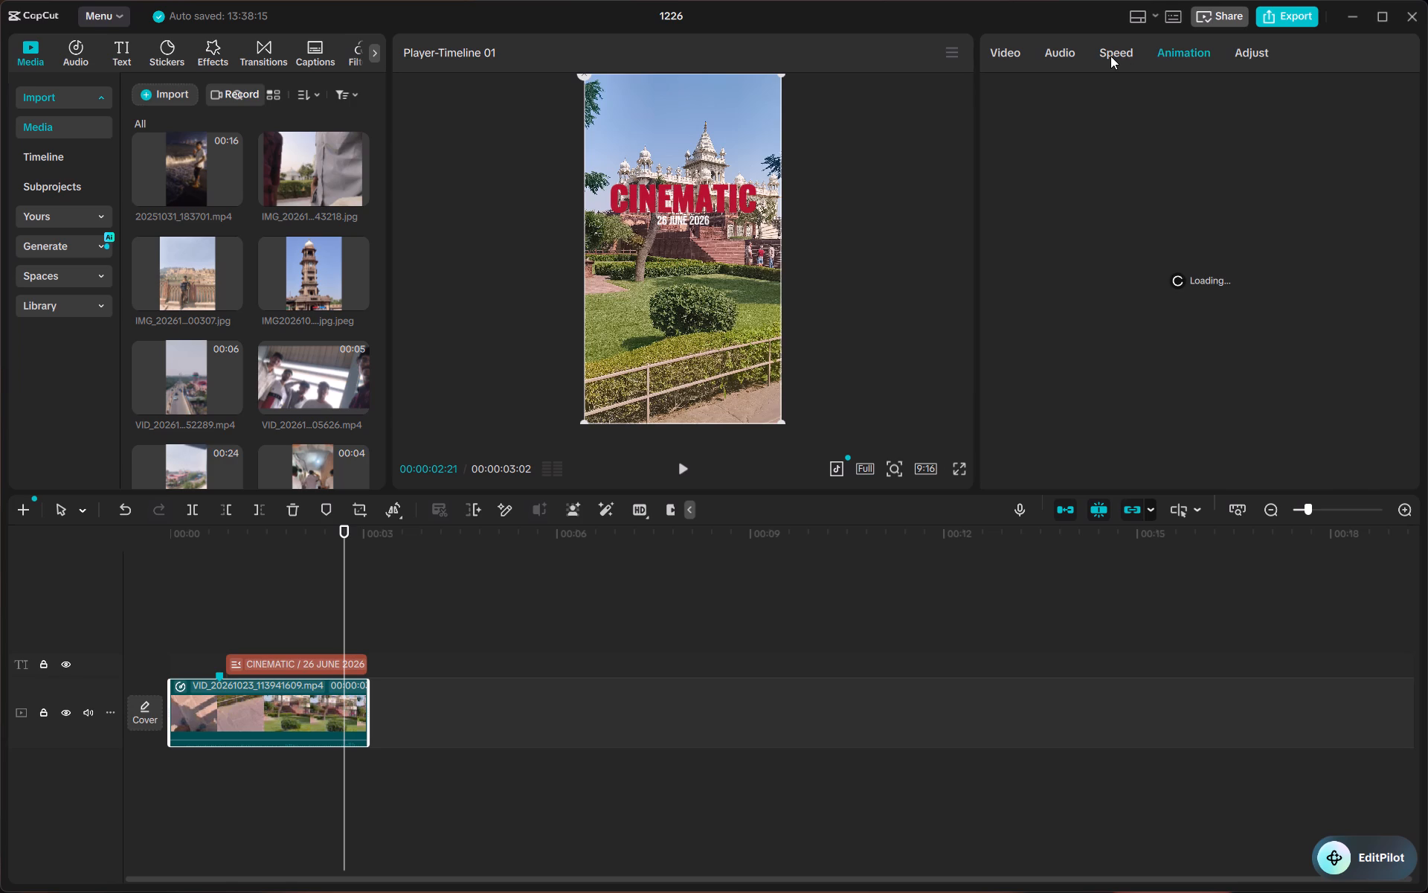
left_click(1110, 56)
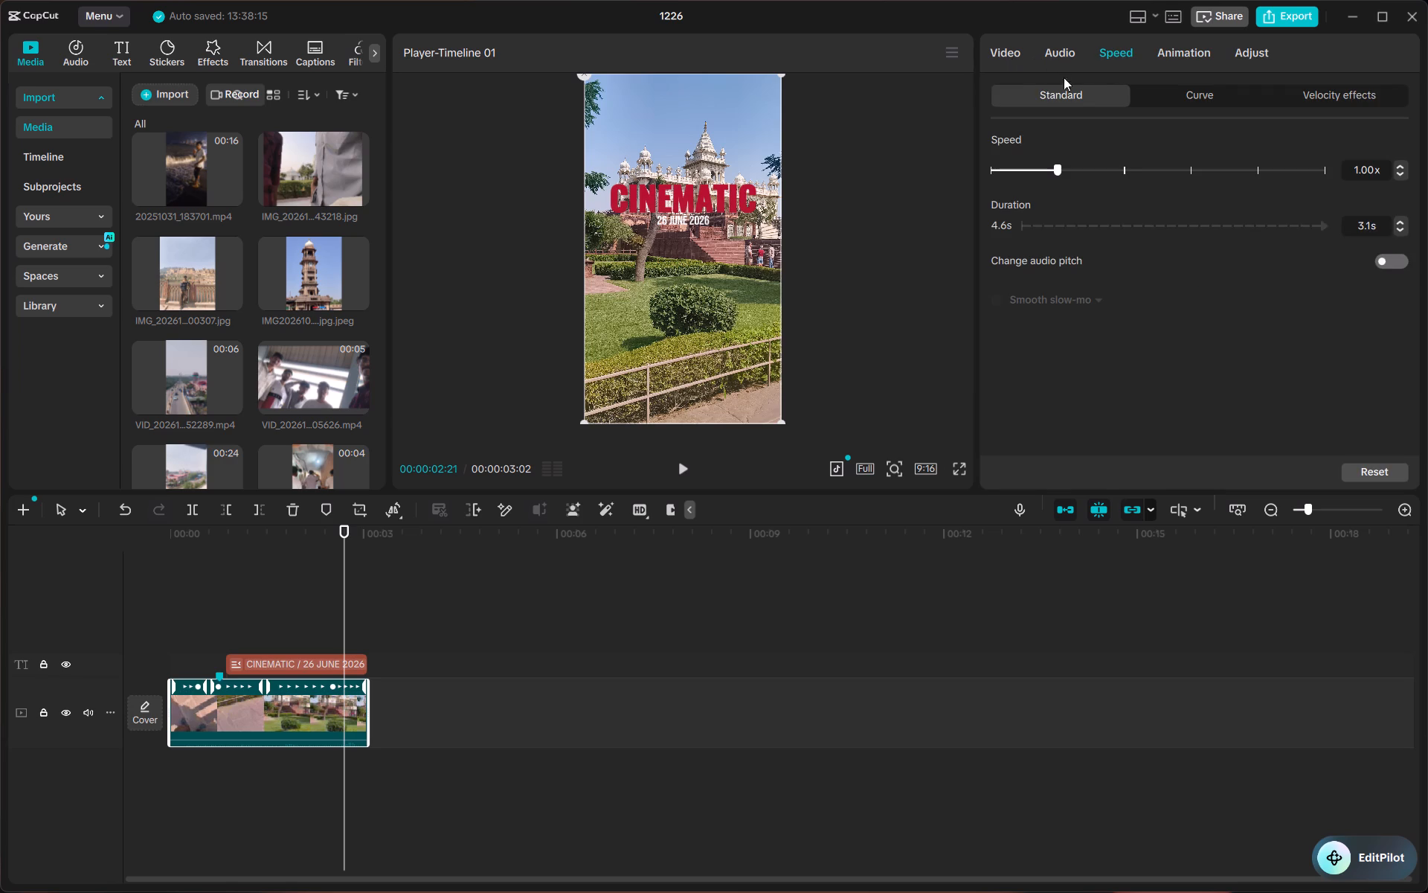
left_click(1014, 57)
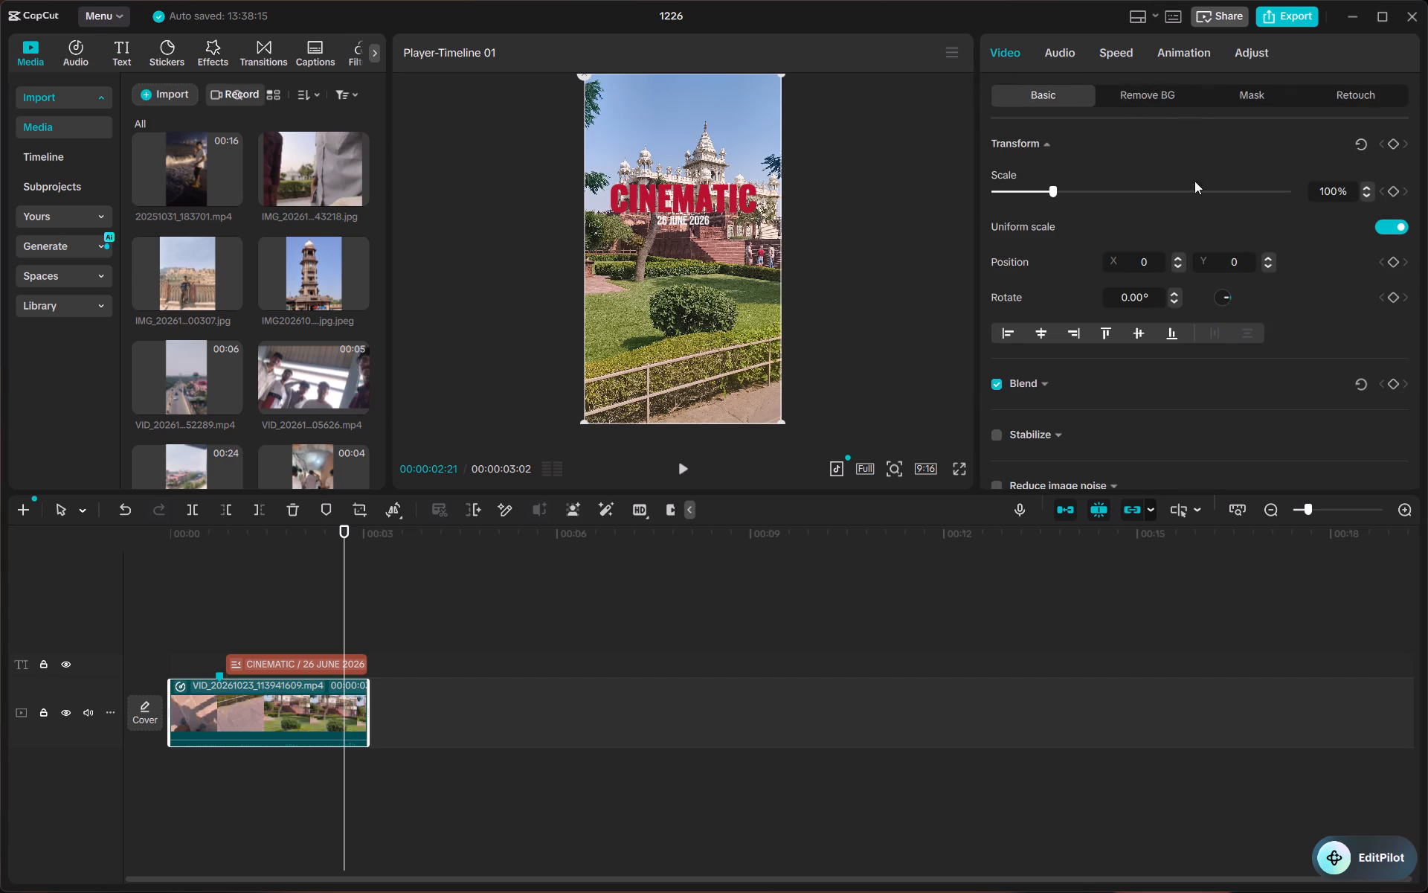
Examine the video clip's basic enhancement options, including Canvas, Auto reframe, Relight and Motion blur.
scroll(1236, 313, "down", 5)
scroll(1124, 289, "down", 1)
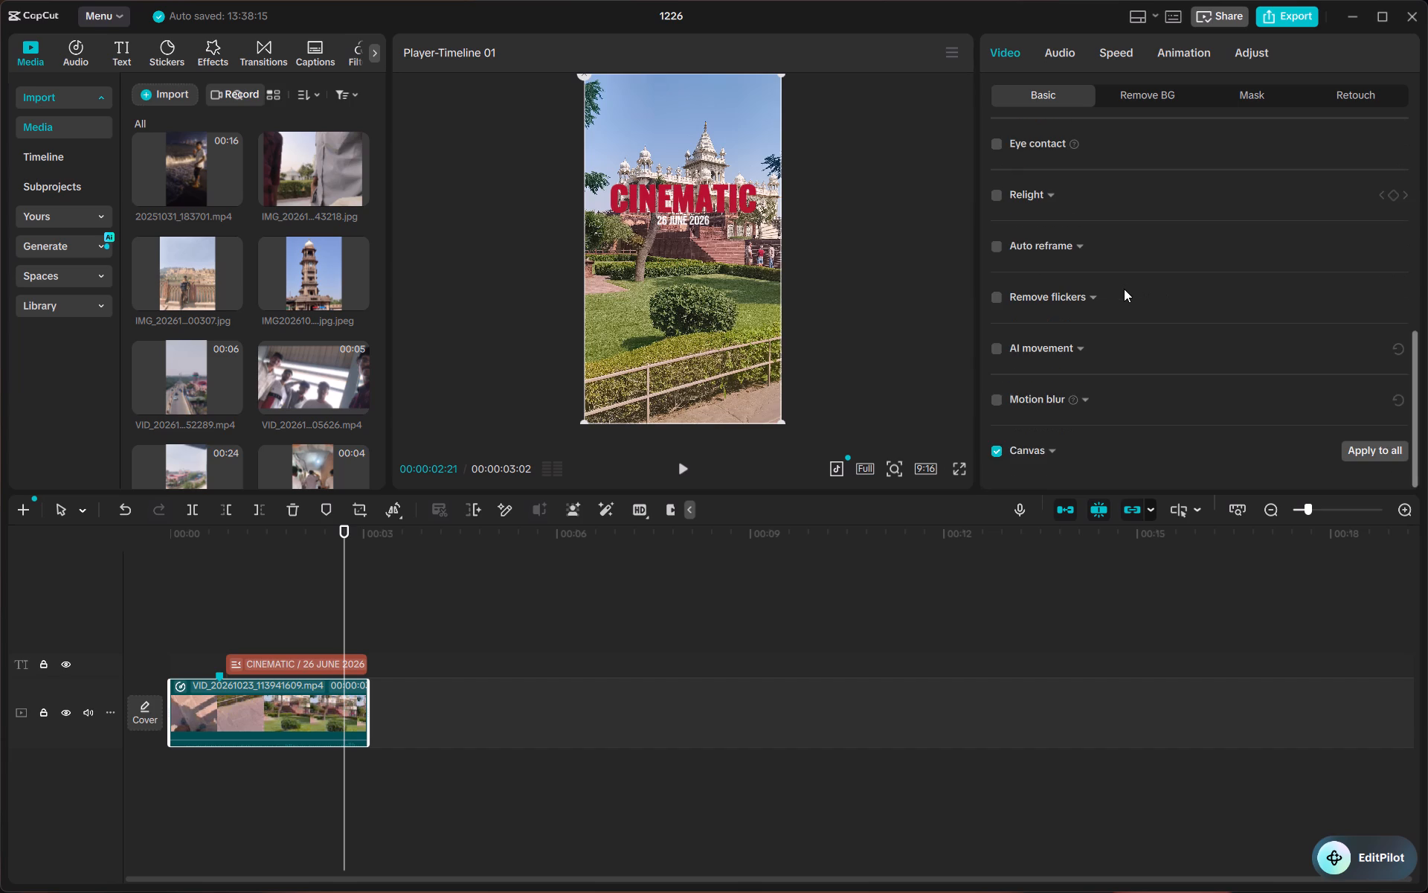
scroll(1124, 289, "down", 2)
scroll(1073, 357, "down", 2)
scroll(1073, 358, "up", 2)
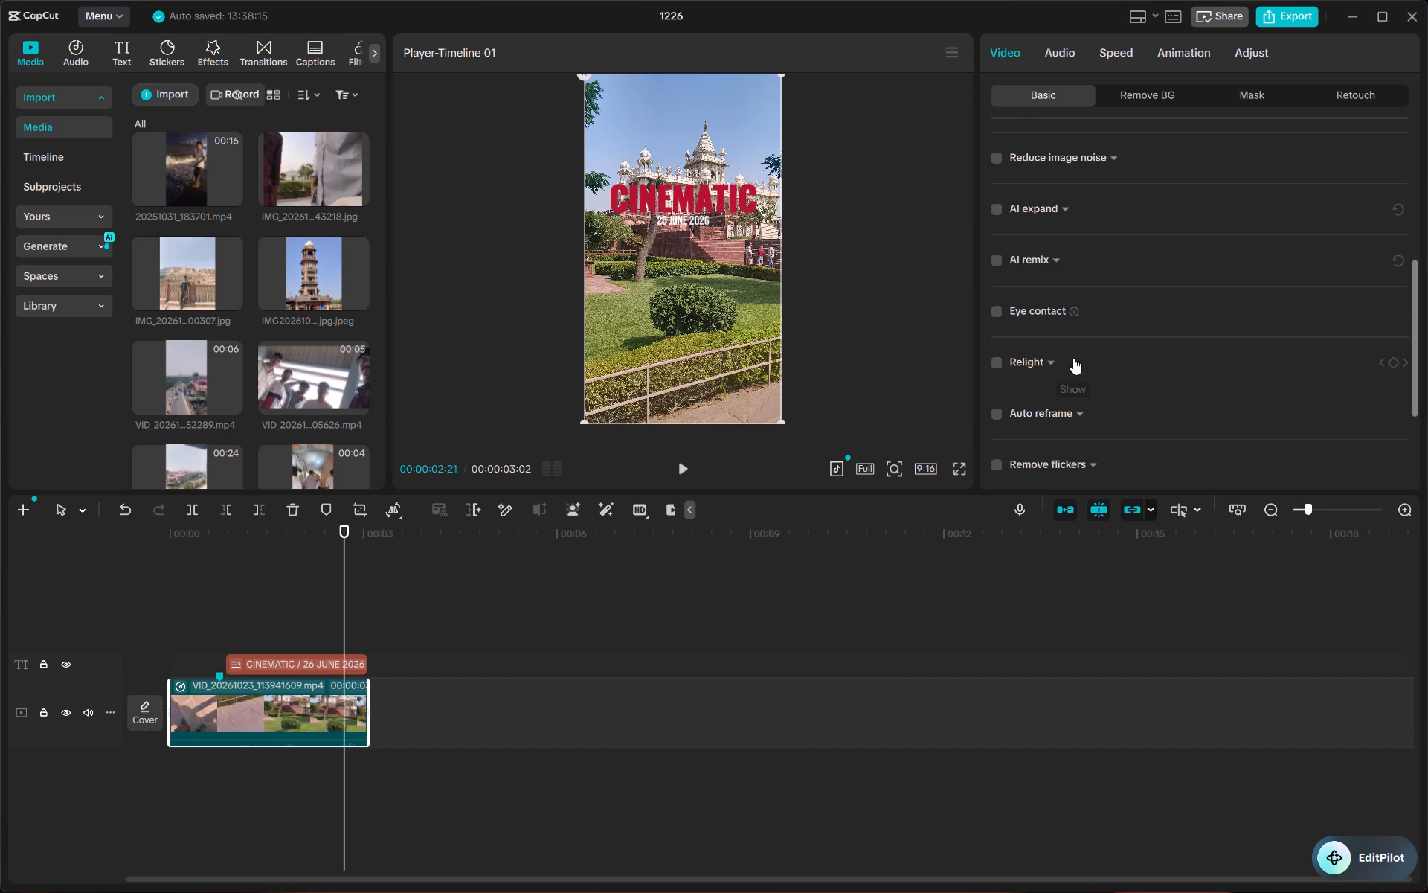
scroll(1073, 358, "up", 2)
scroll(1073, 358, "down", 5)
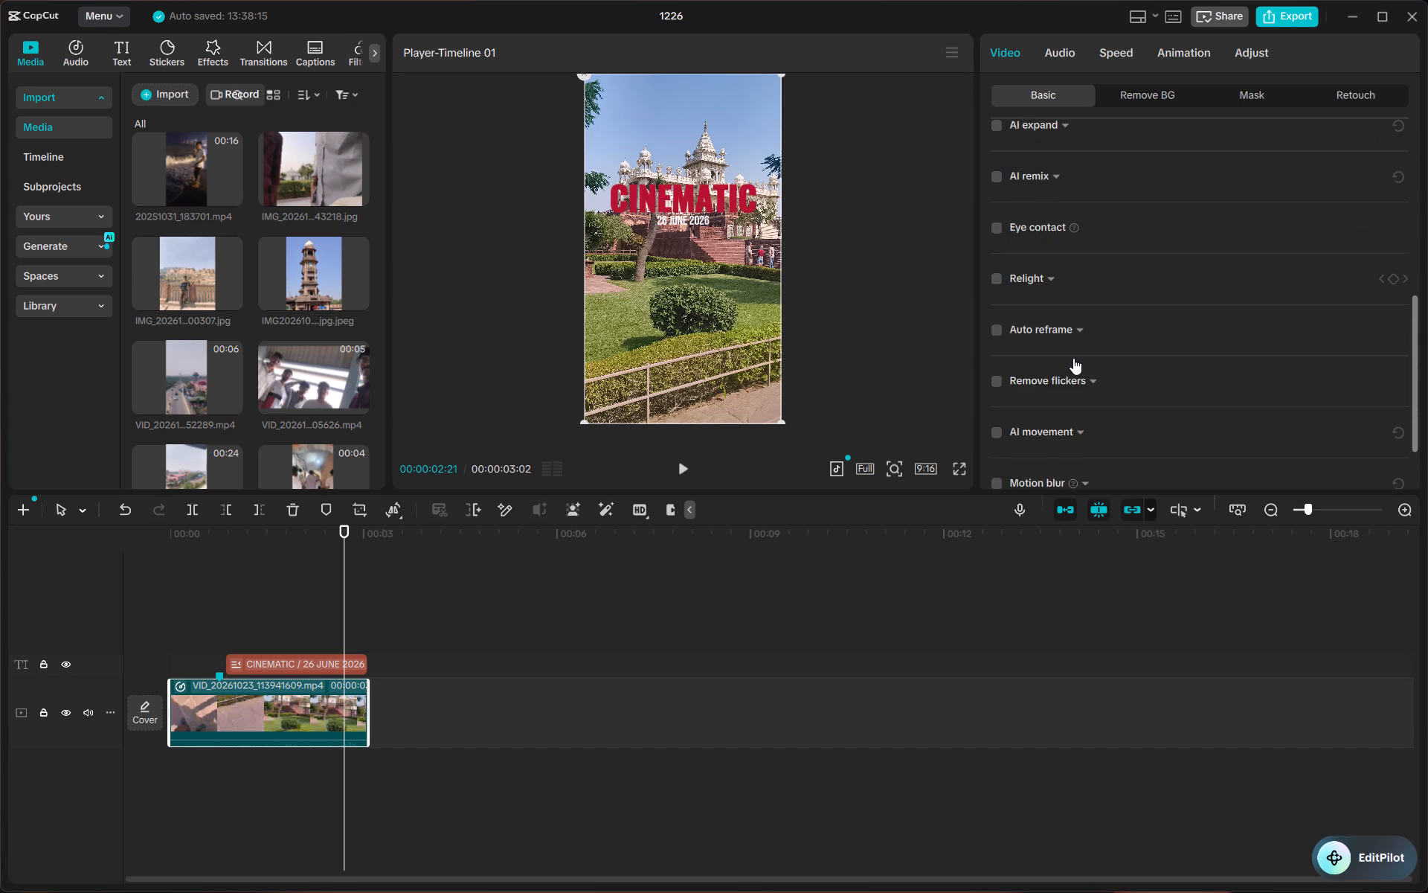
scroll(1073, 358, "down", 5)
left_click(993, 450)
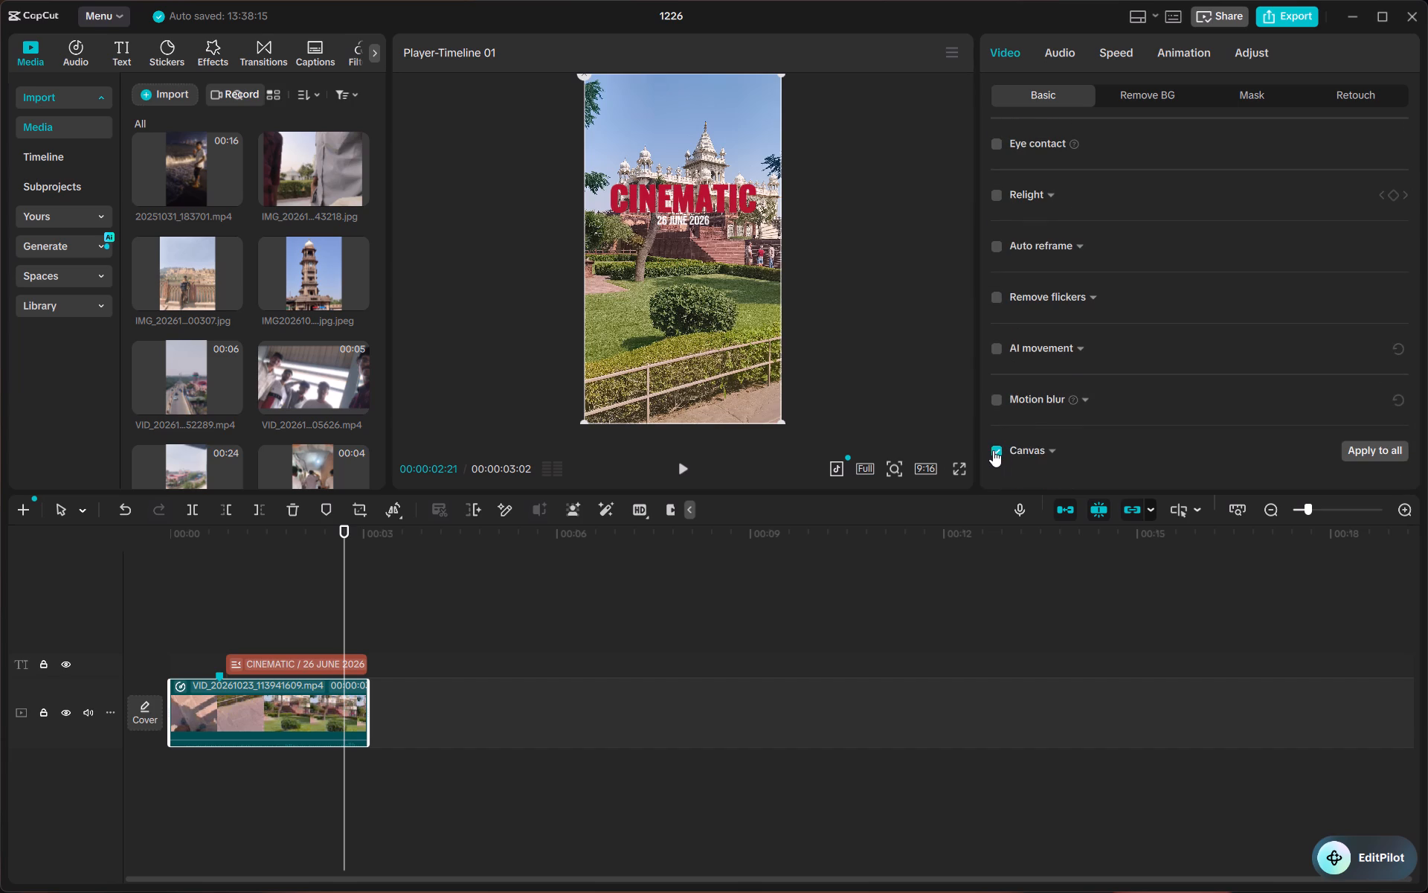
left_click(999, 451)
scroll(1144, 432, "down", 6)
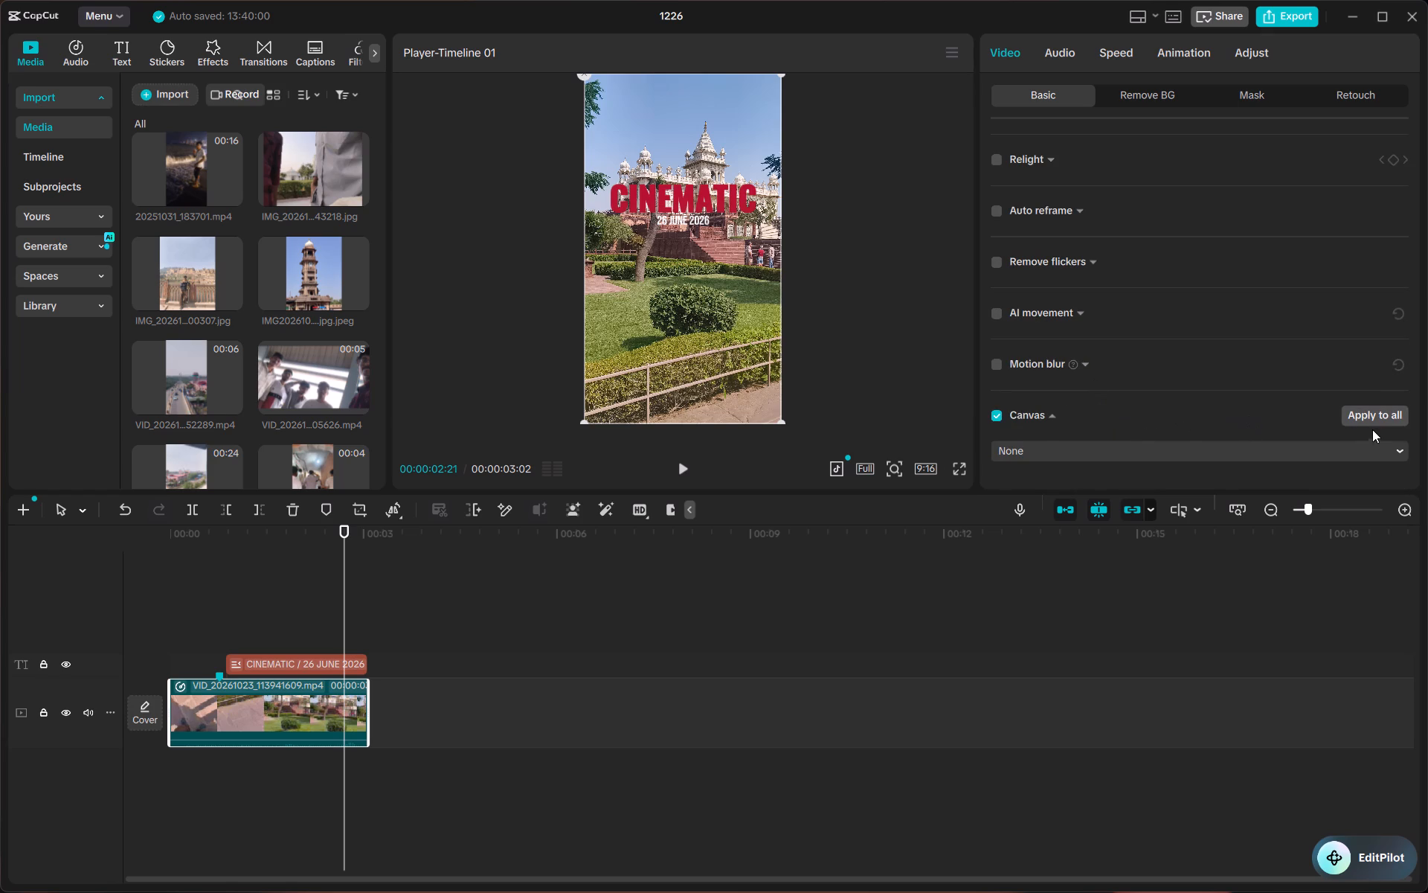
scroll(1182, 356, "up", 2)
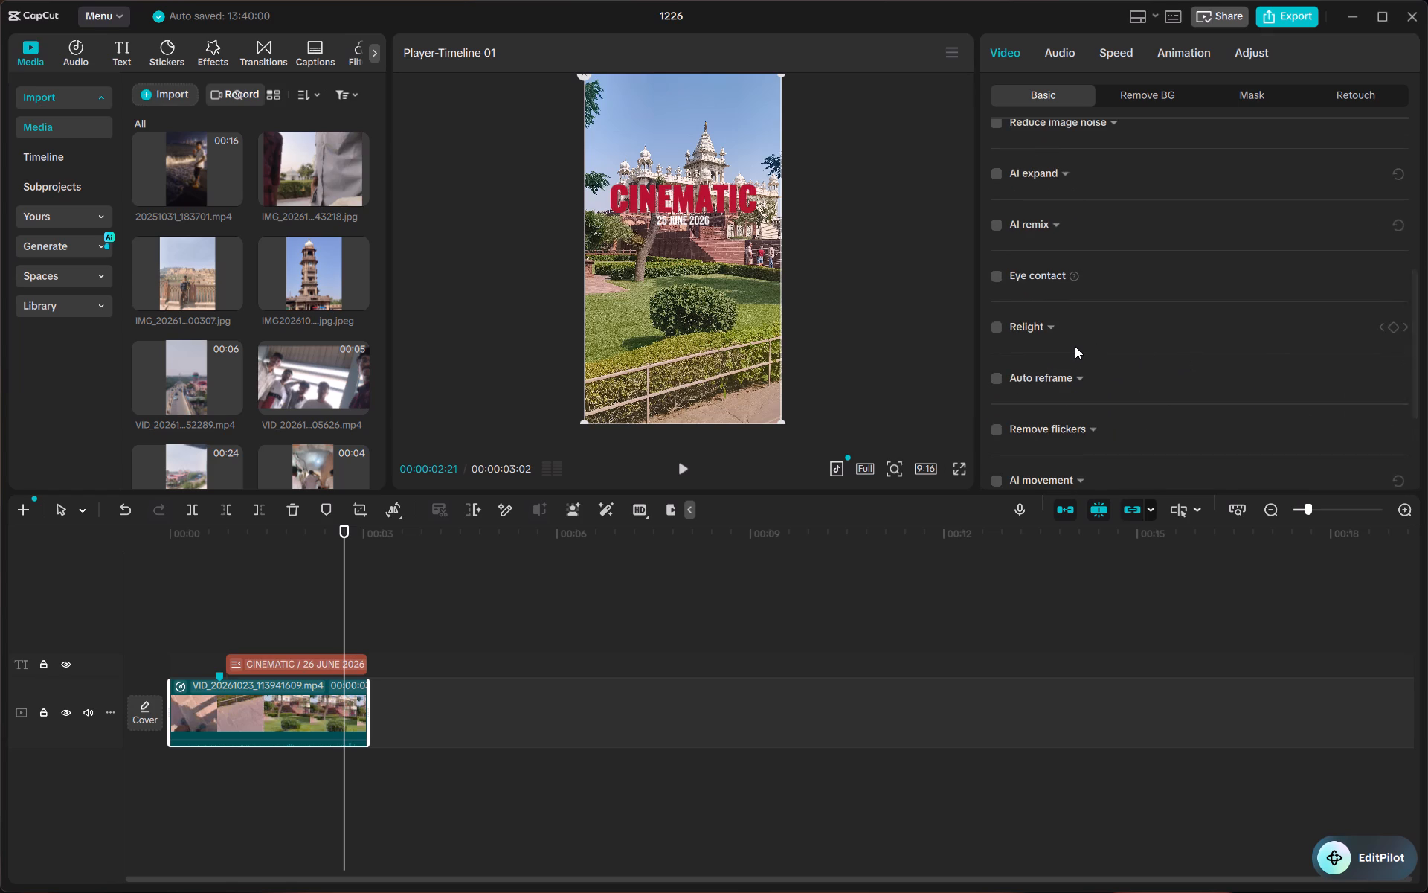
scroll(1075, 346, "up", 1)
scroll(1075, 346, "down", 1)
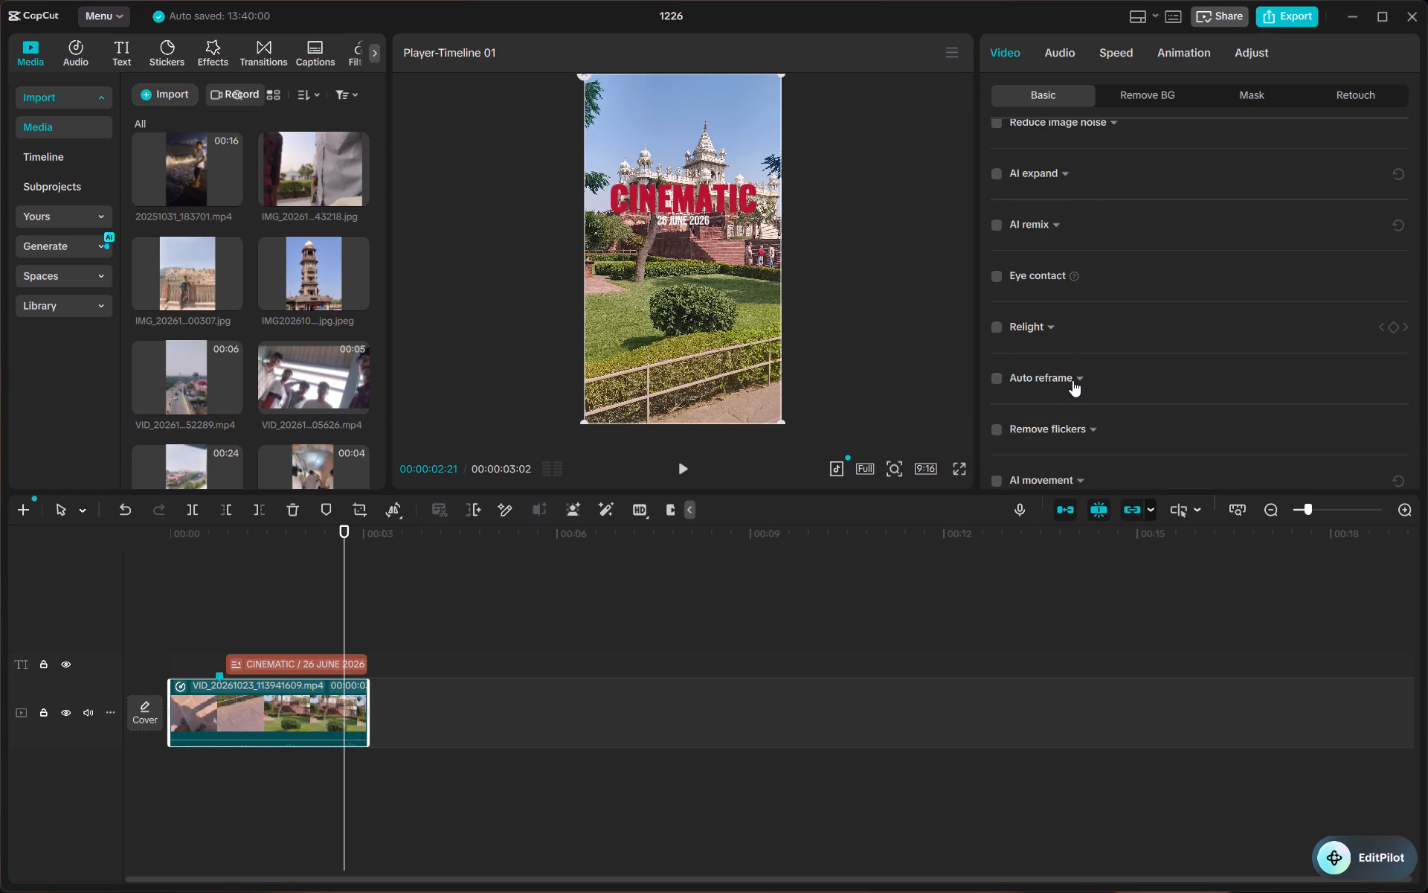
left_click(1072, 380)
left_click(1077, 380)
Stabilize the travel video clip at the Recommended level and play it from the start to check the motion.
scroll(1070, 321, "up", 2)
left_click(998, 244)
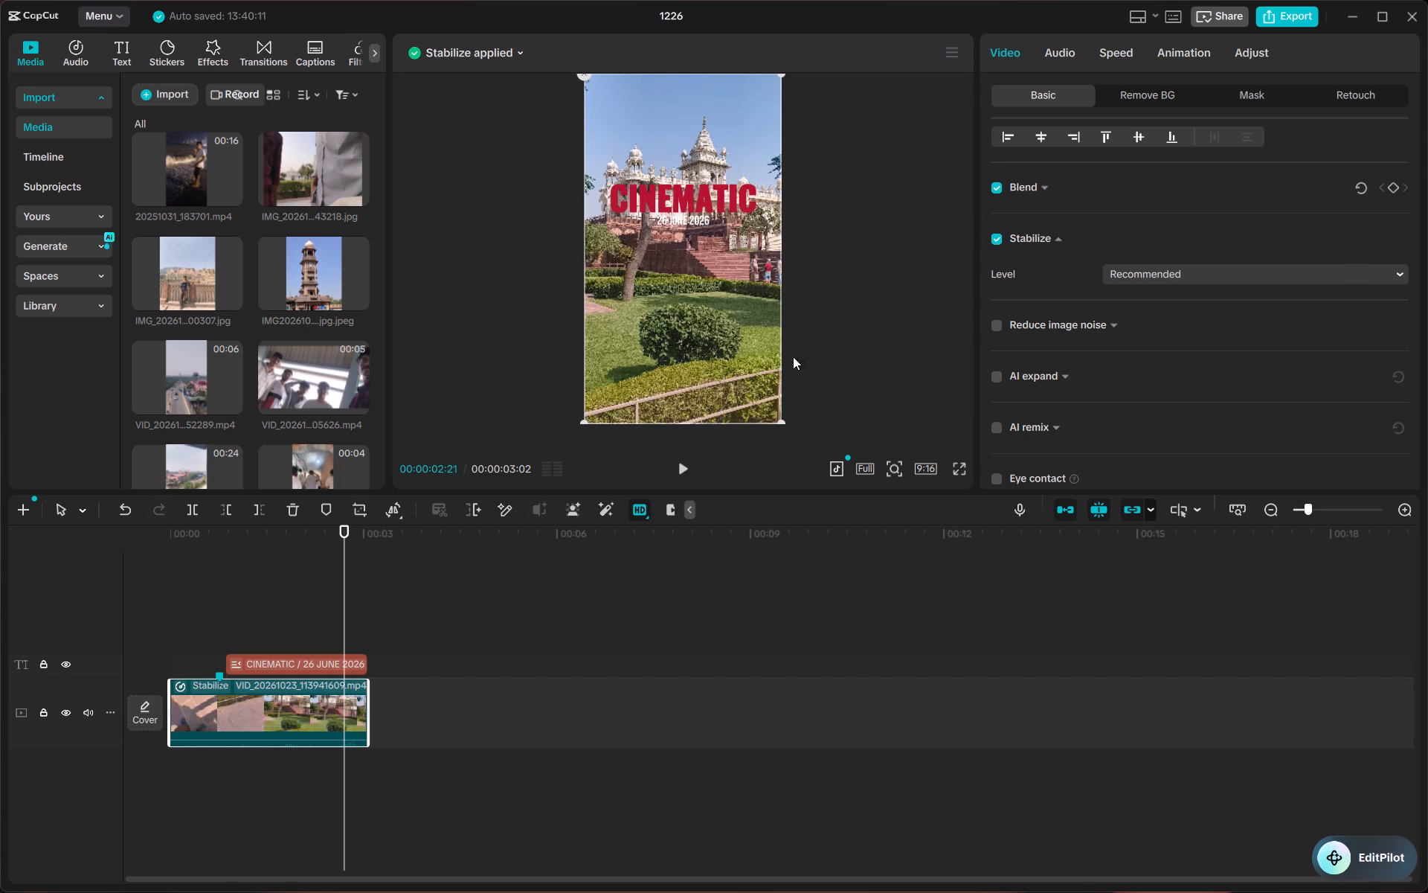
left_click_drag(347, 552, 71, 553)
key("space")
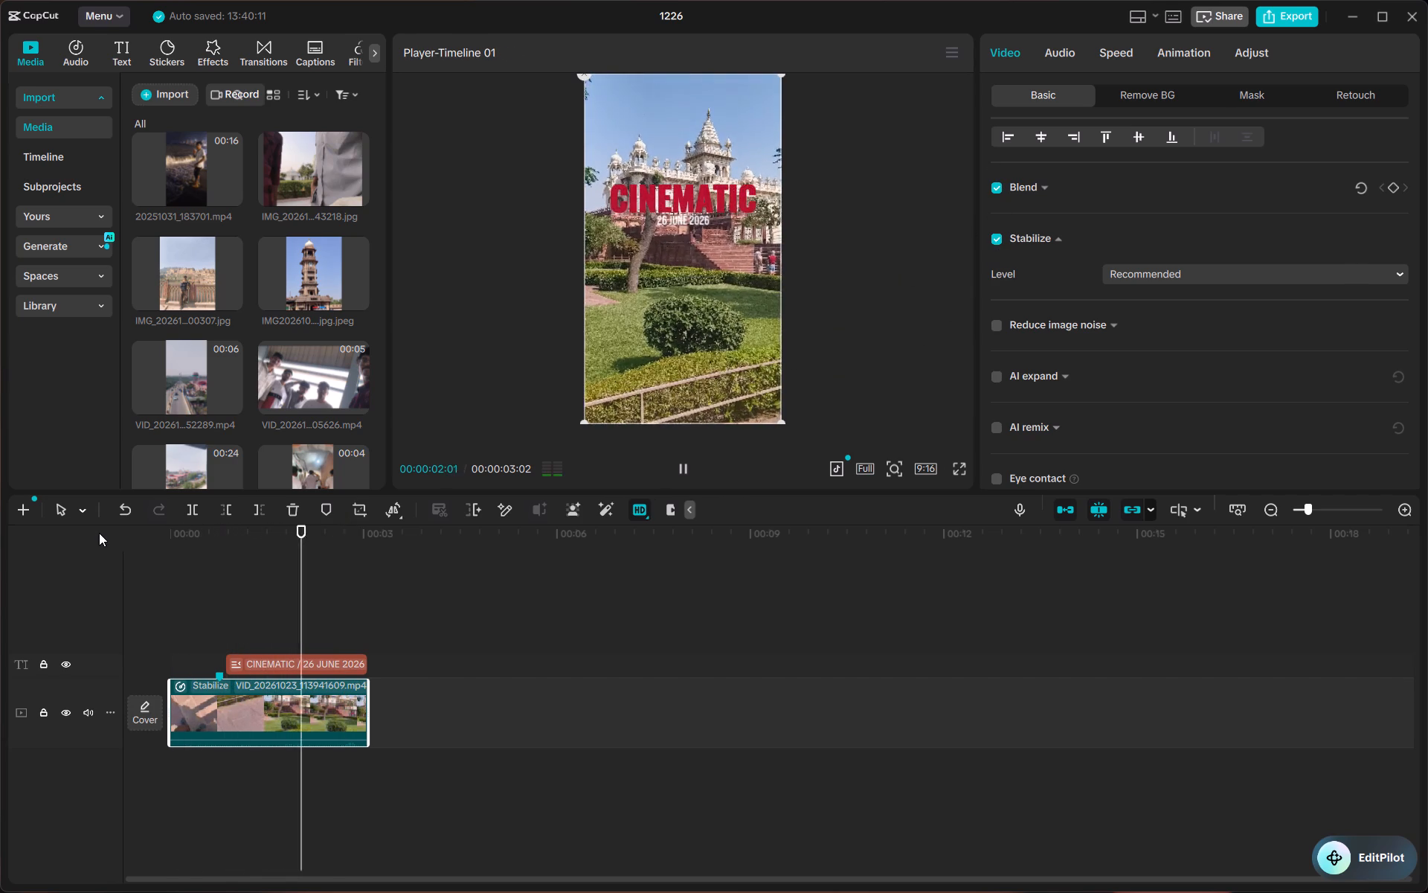
key("space")
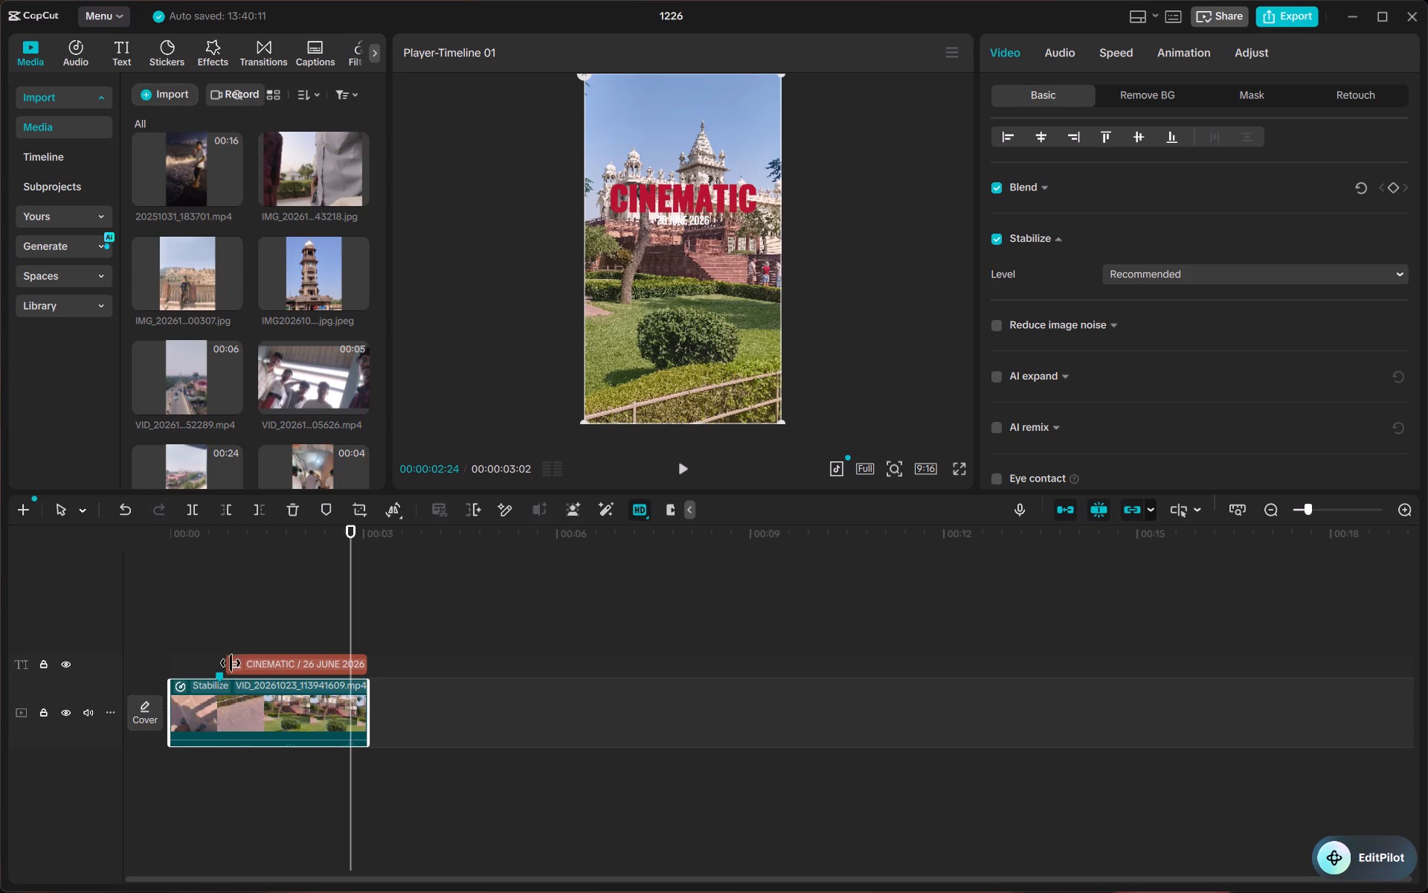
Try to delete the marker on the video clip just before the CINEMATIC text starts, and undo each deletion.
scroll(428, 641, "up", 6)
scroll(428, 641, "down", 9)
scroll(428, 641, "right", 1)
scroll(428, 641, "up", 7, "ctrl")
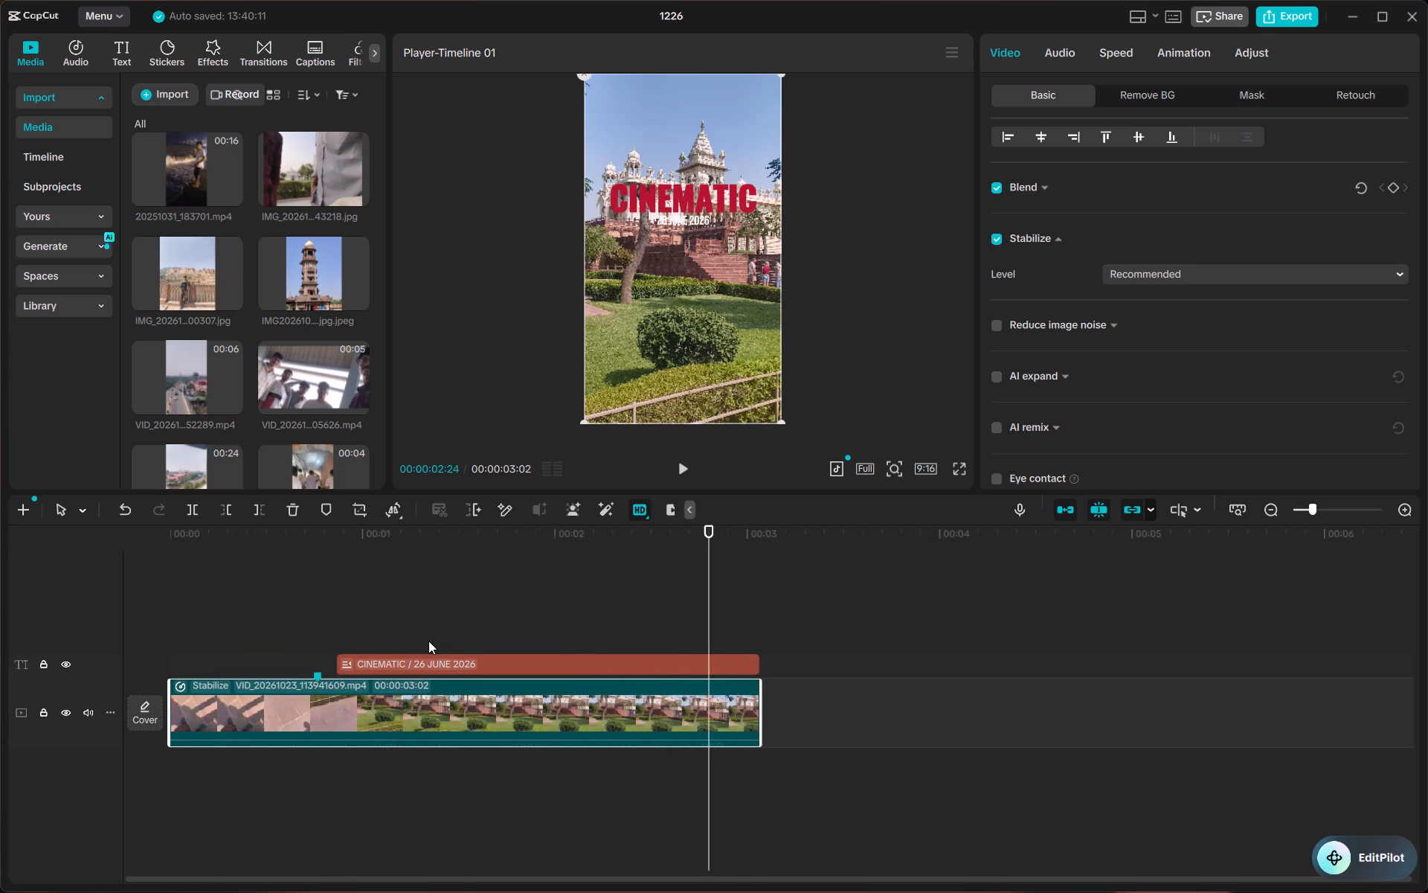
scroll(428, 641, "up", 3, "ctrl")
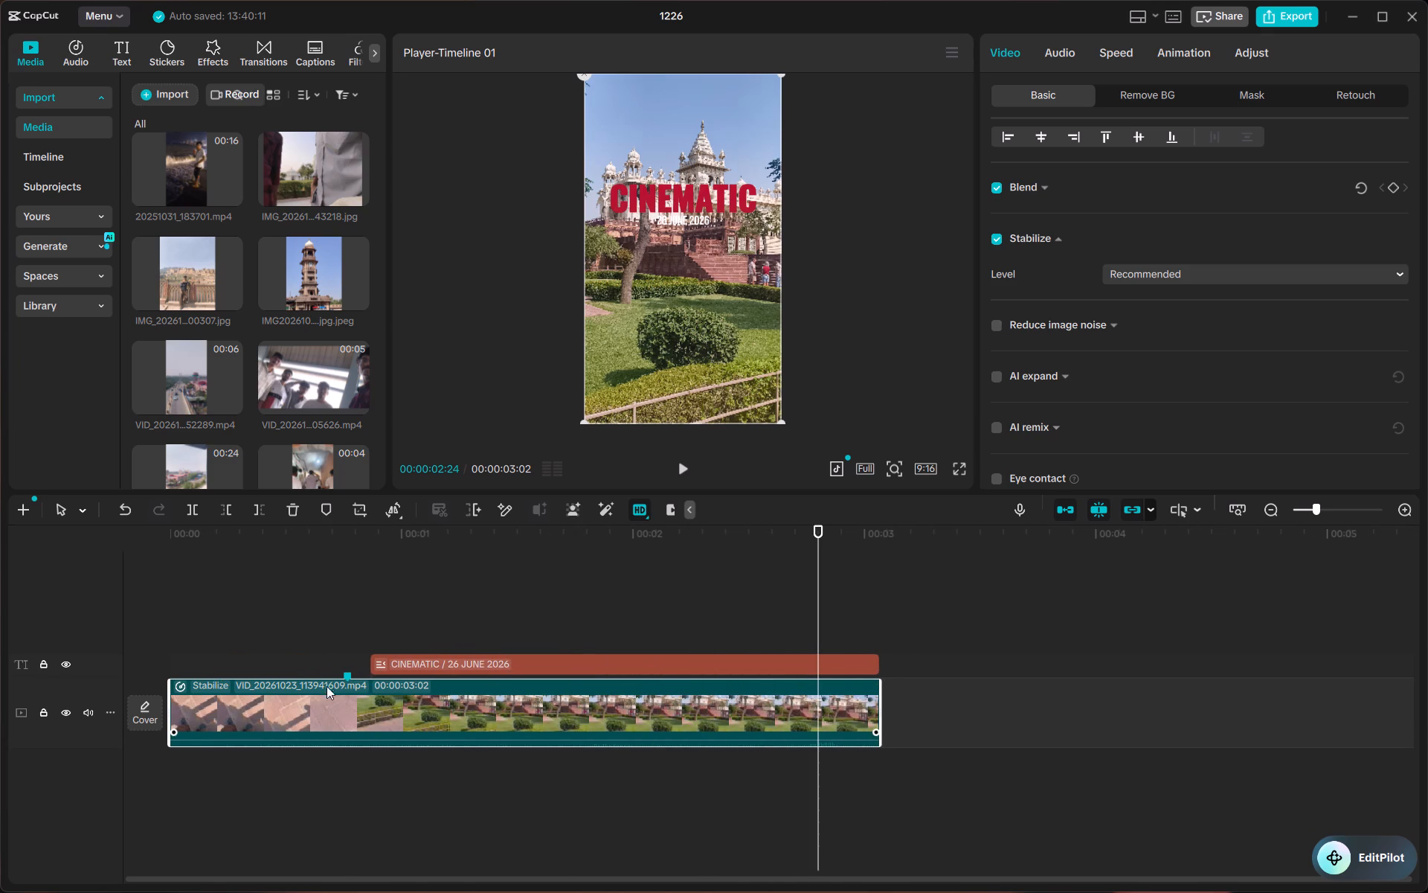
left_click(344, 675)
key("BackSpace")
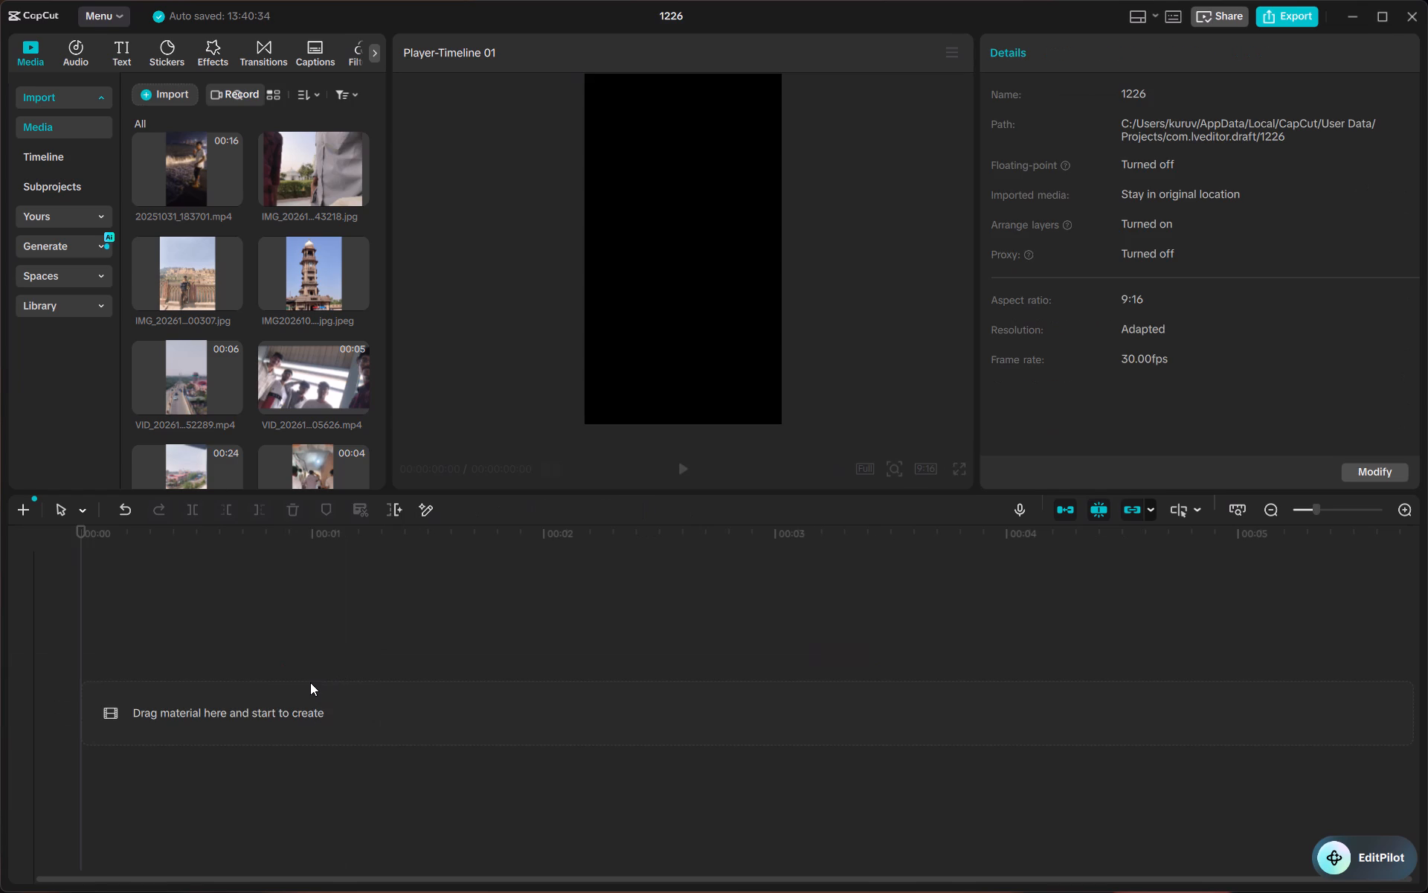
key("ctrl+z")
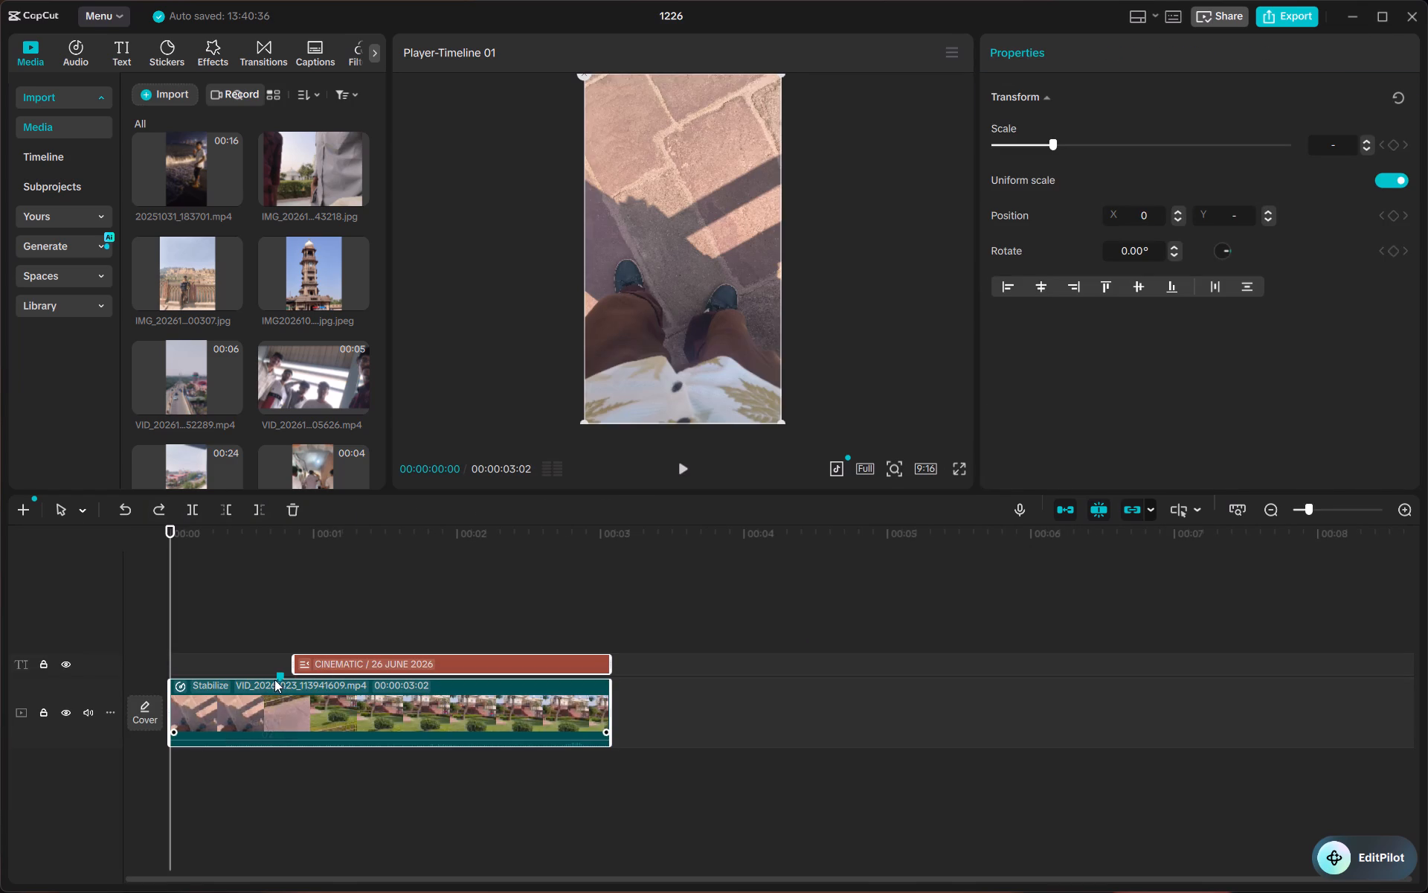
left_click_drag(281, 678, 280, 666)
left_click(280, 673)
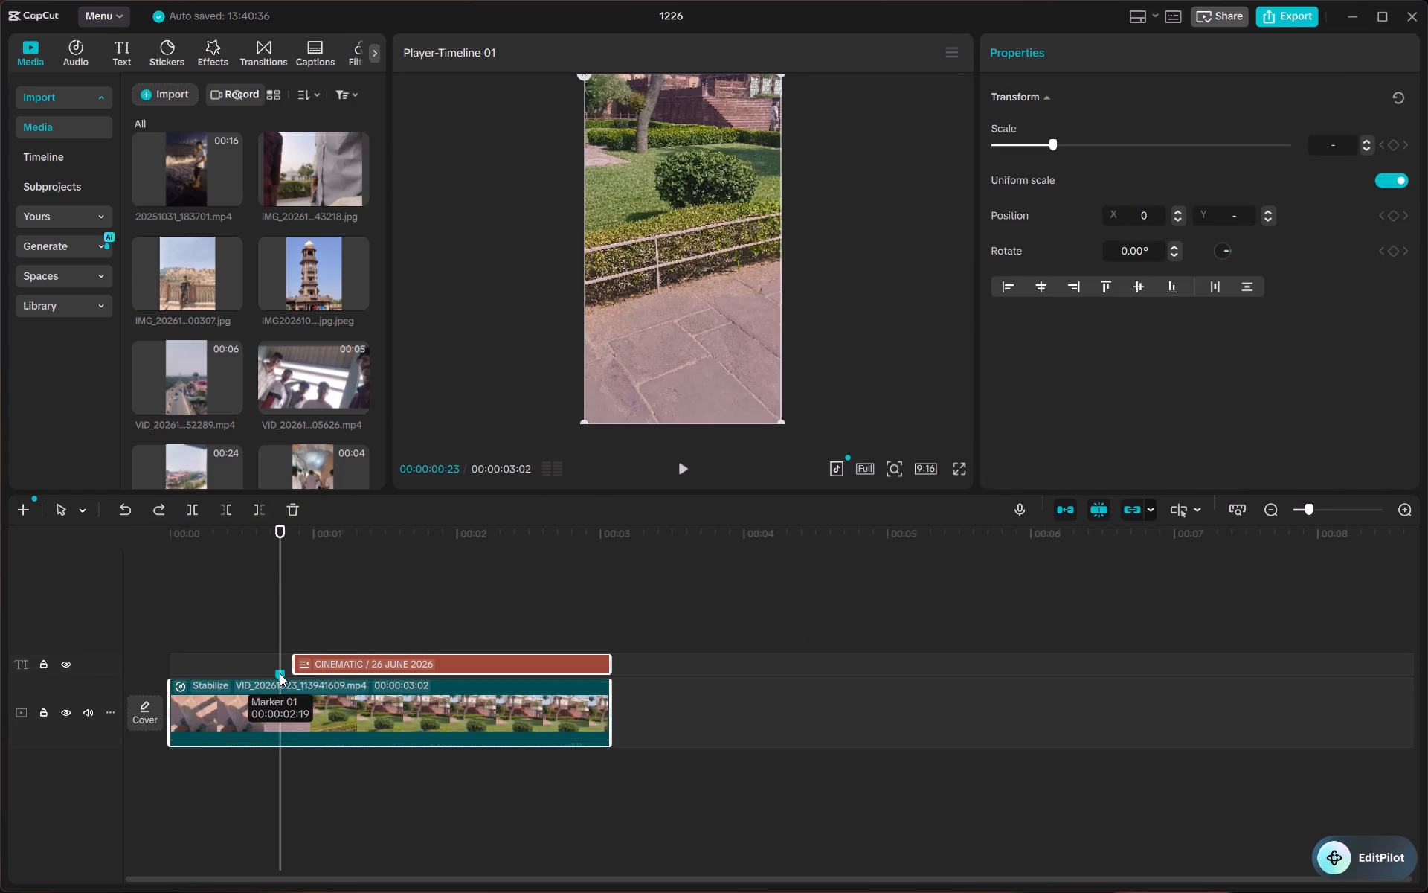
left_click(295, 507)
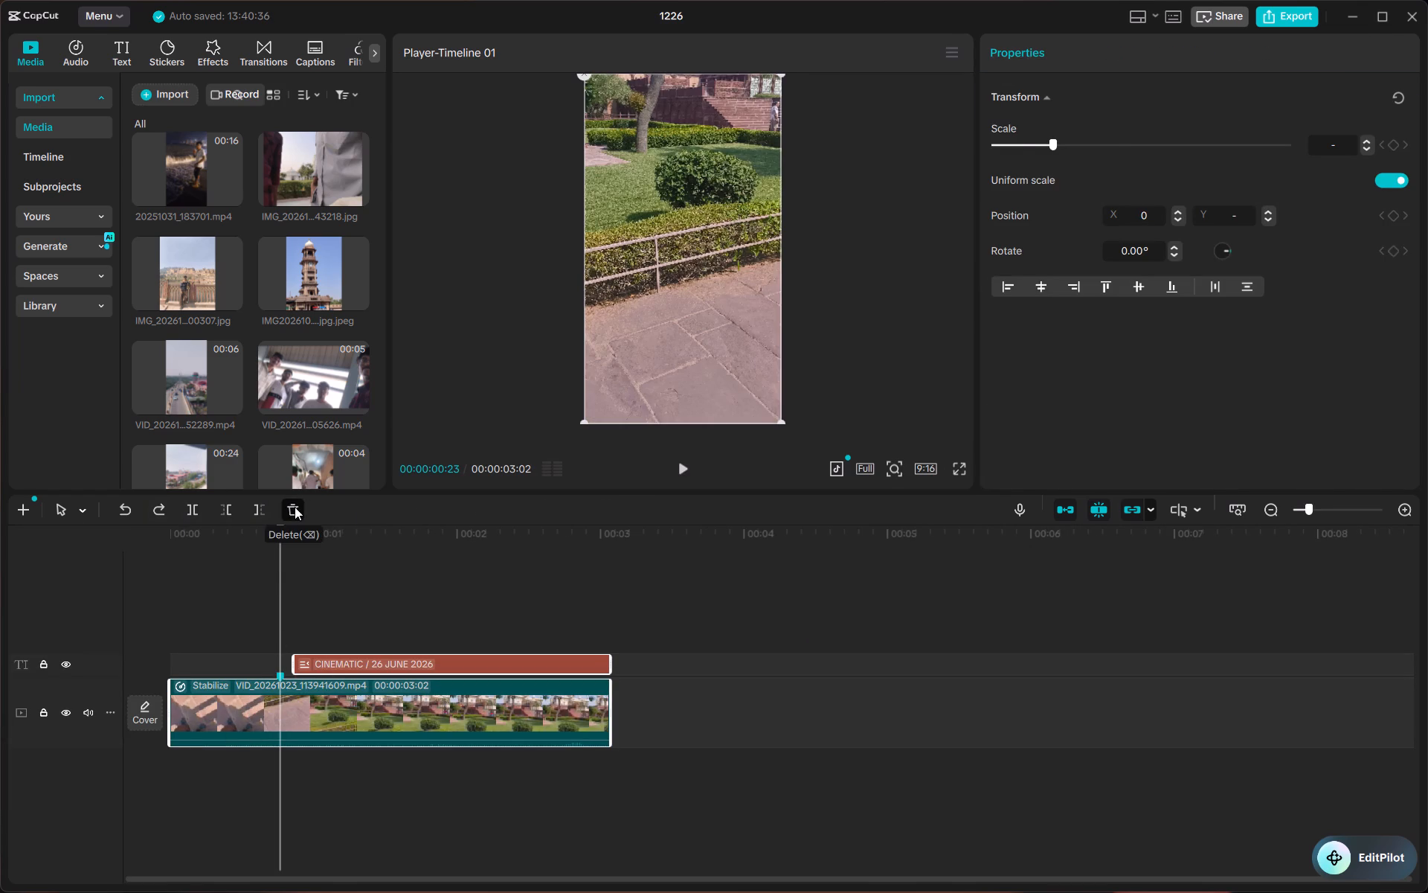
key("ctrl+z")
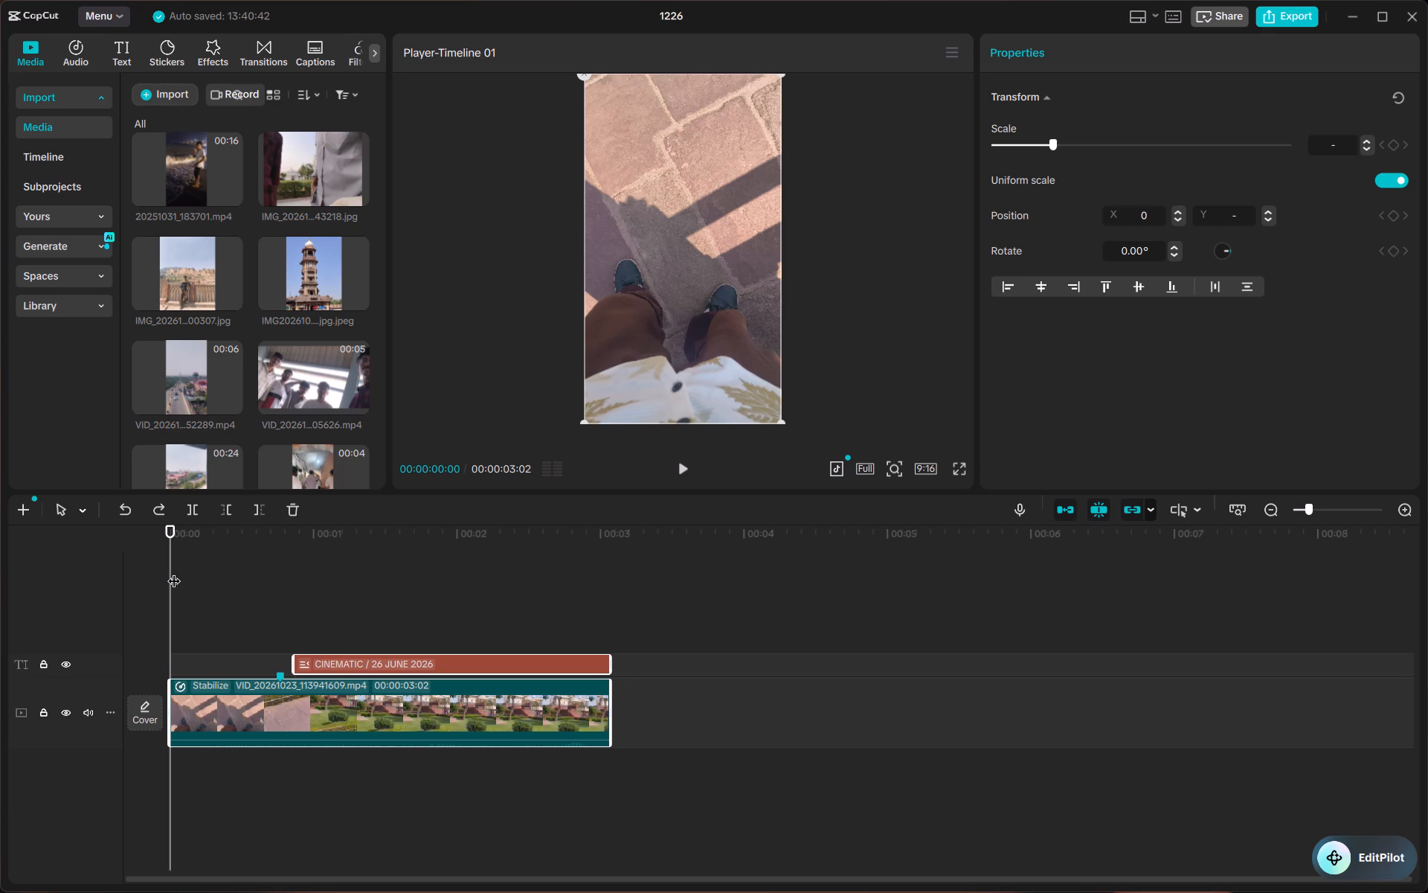
Preview the stabilized clip with its title from the start and look through the imported media clips.
key("space")
key("space")
left_click_drag(170, 527, 119, 536)
key("space")
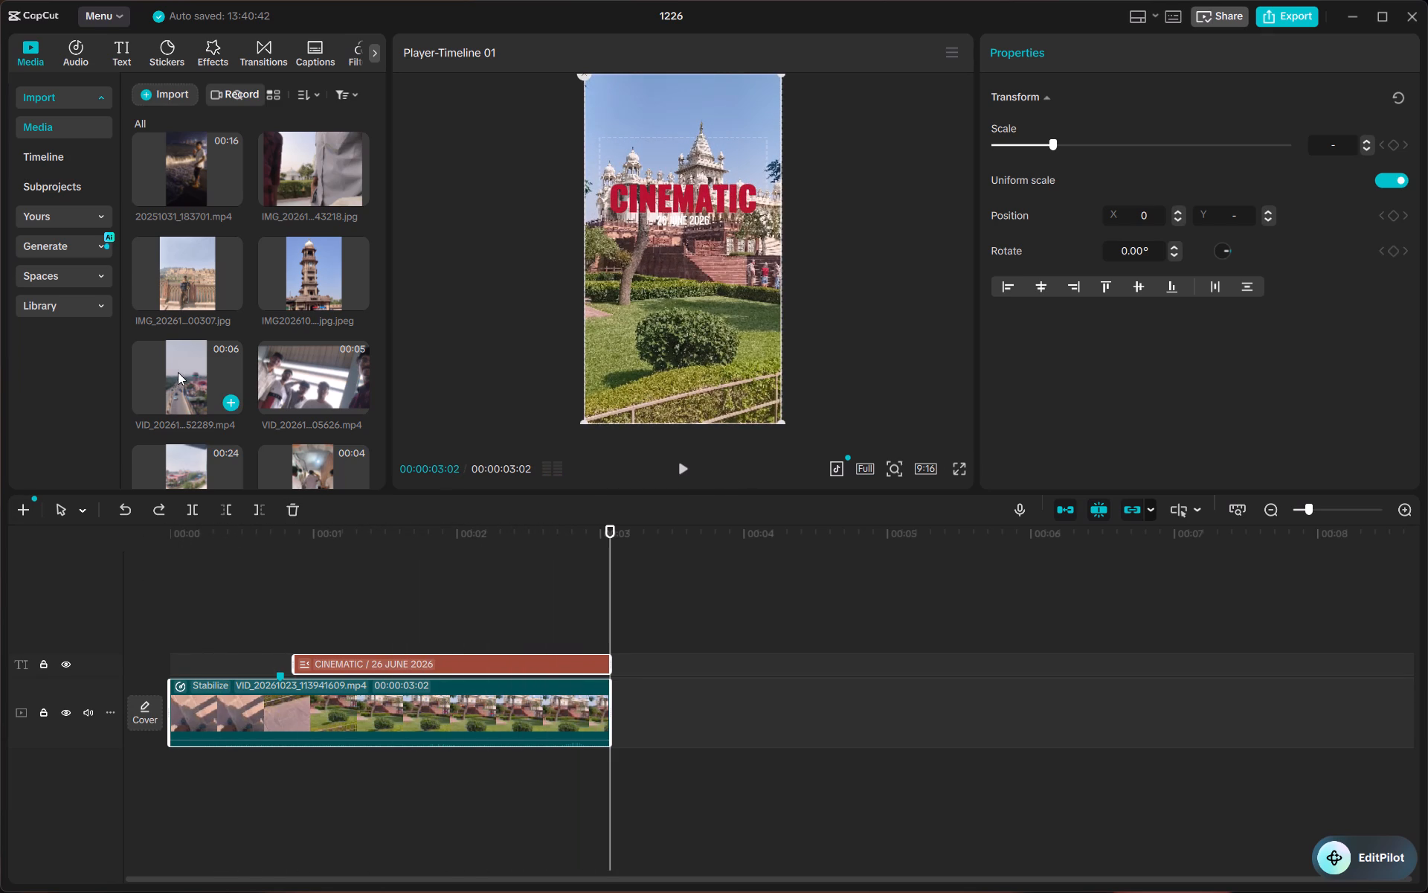
scroll(295, 262, "up", 3)
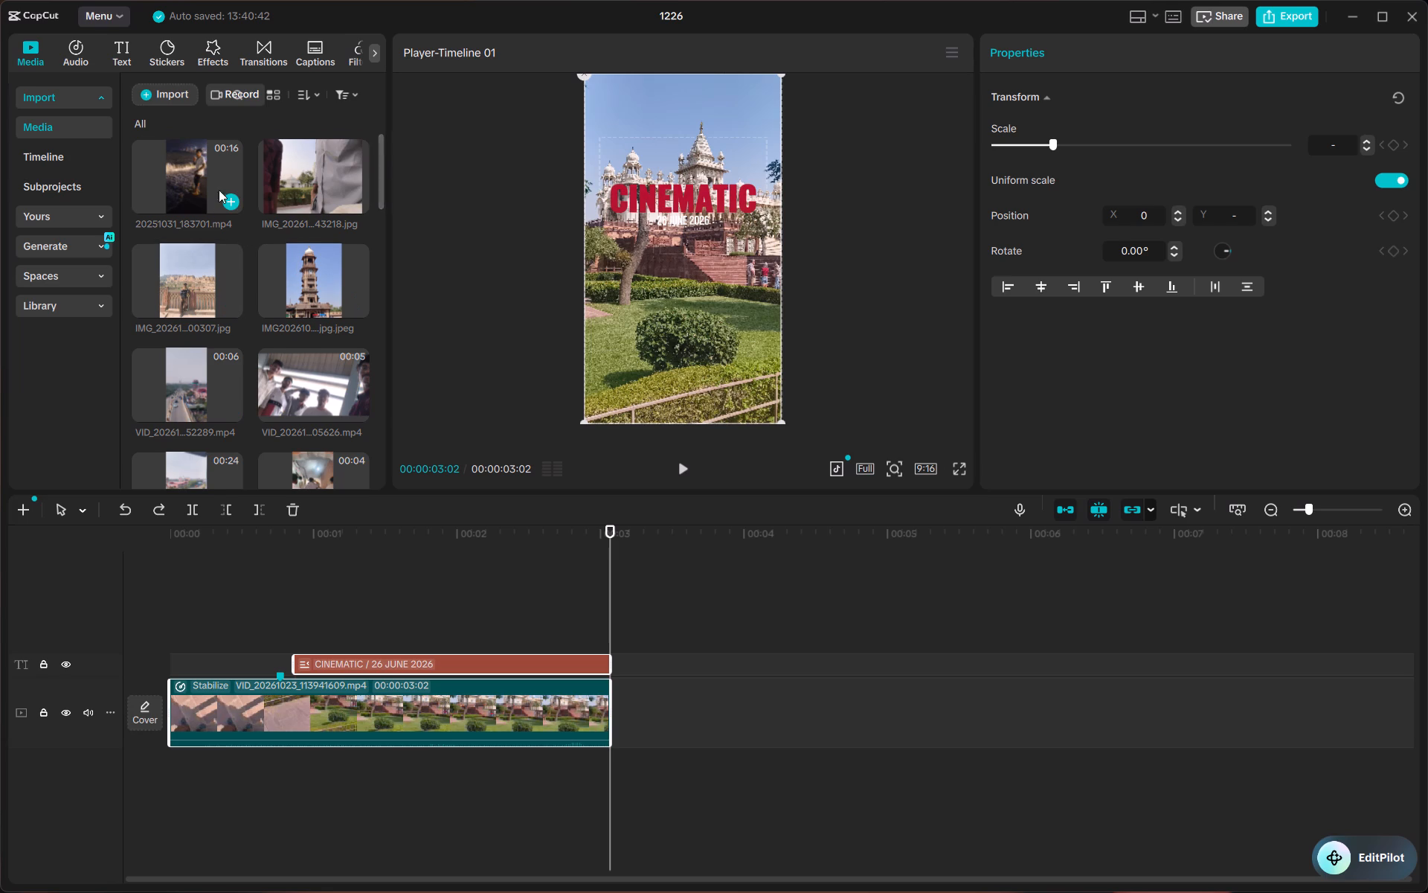
scroll(342, 295, "down", 4)
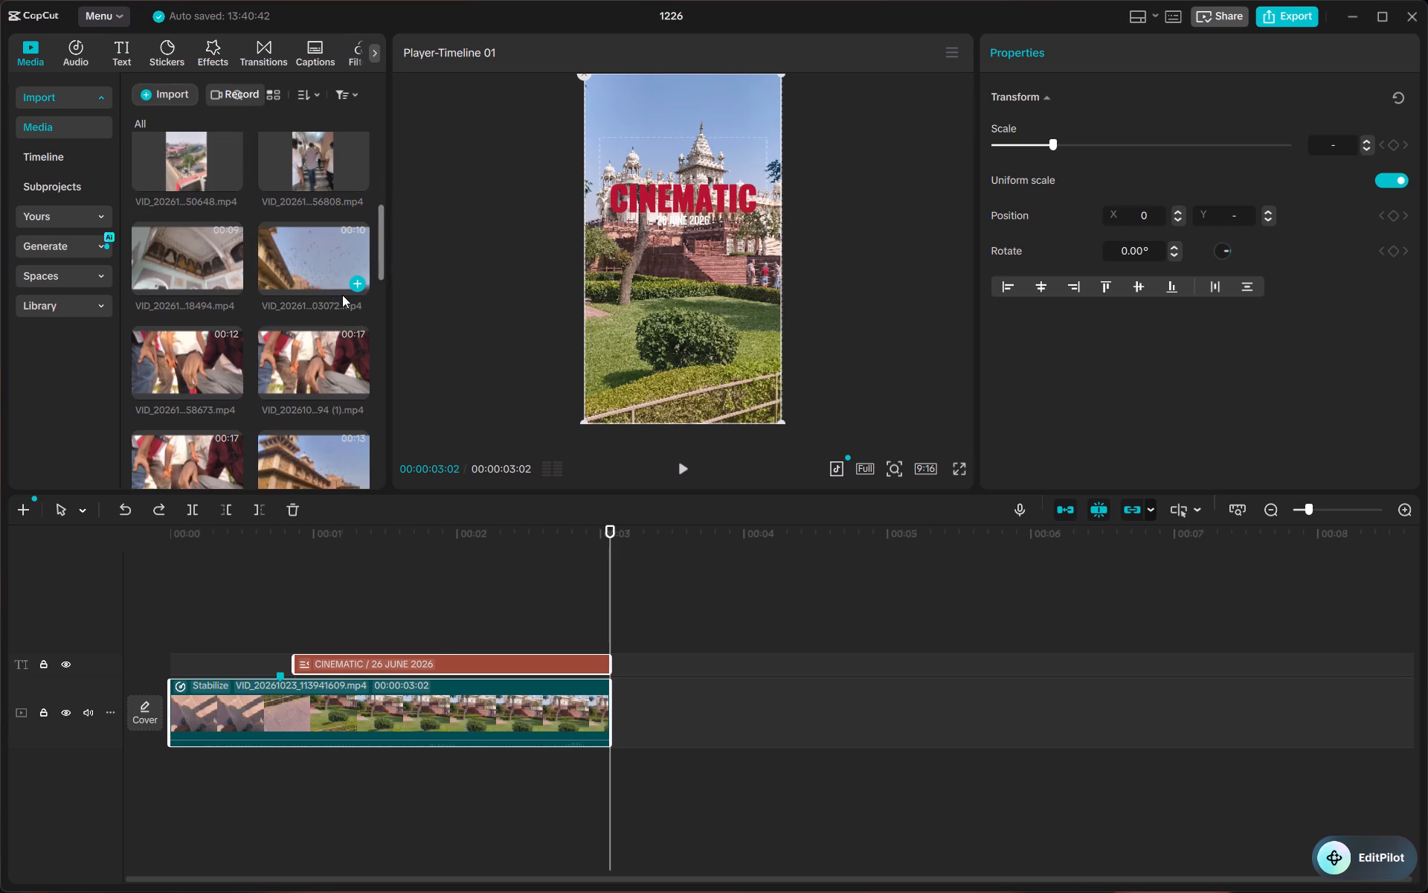
scroll(265, 330, "down", 3)
scroll(265, 330, "up", 4)
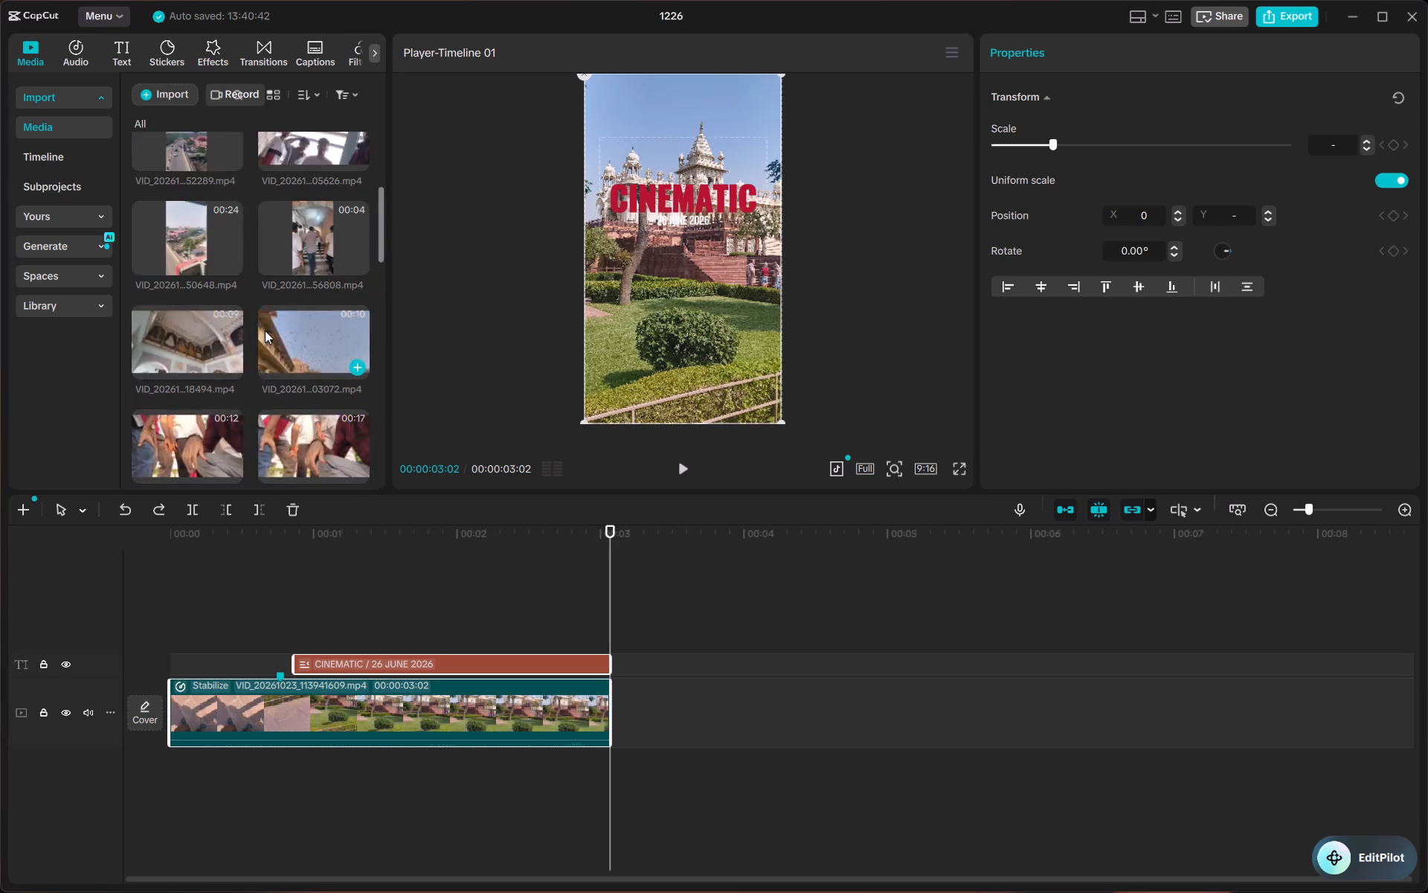
scroll(265, 330, "up", 7)
left_click_drag(605, 544, 399, 547)
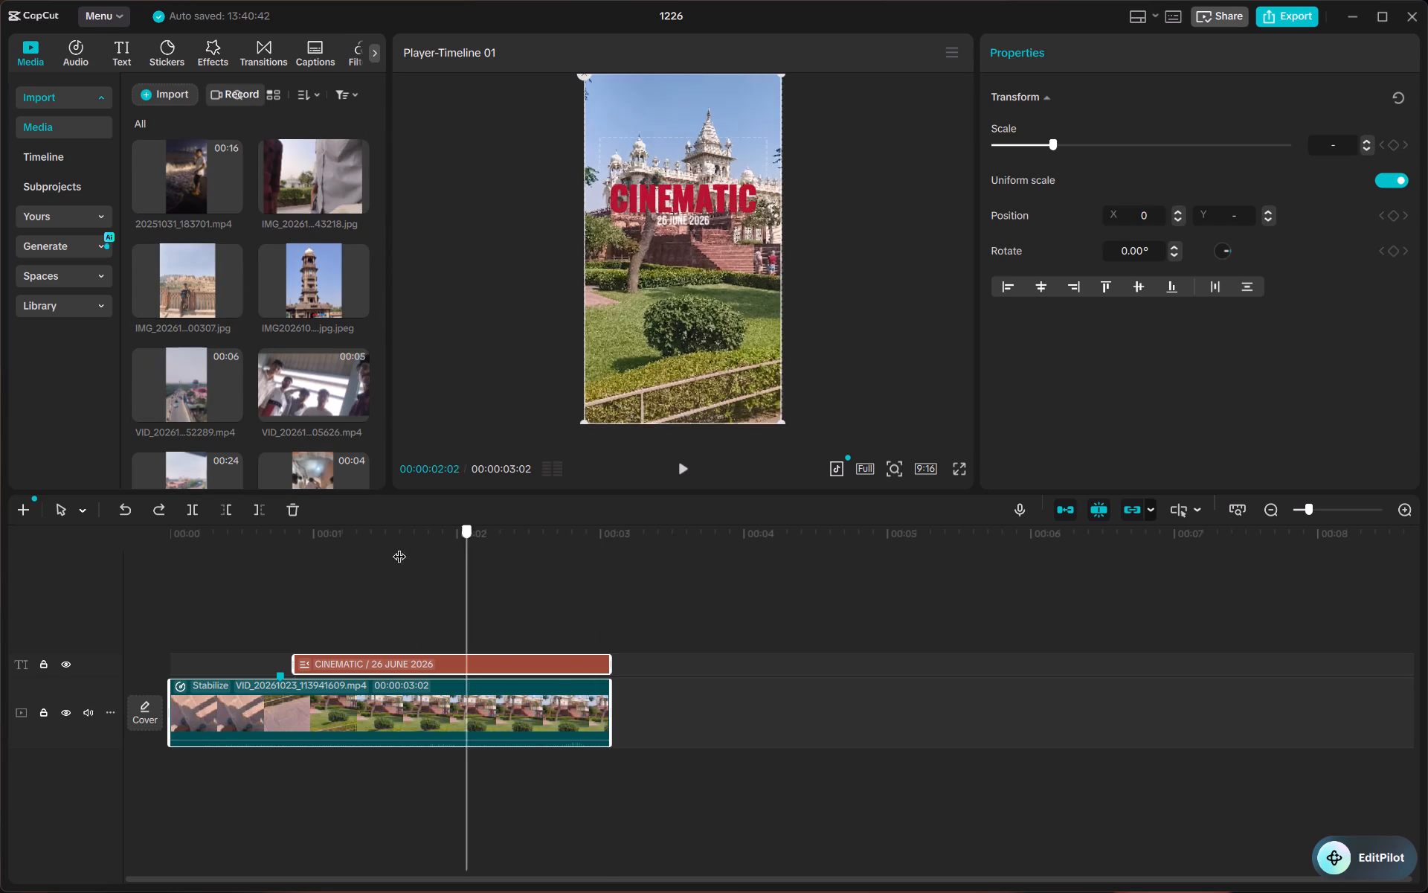
Return the playhead to the start of the timeline and search the video effects library for flash.
left_click_drag(399, 547, 149, 547)
left_click(219, 47)
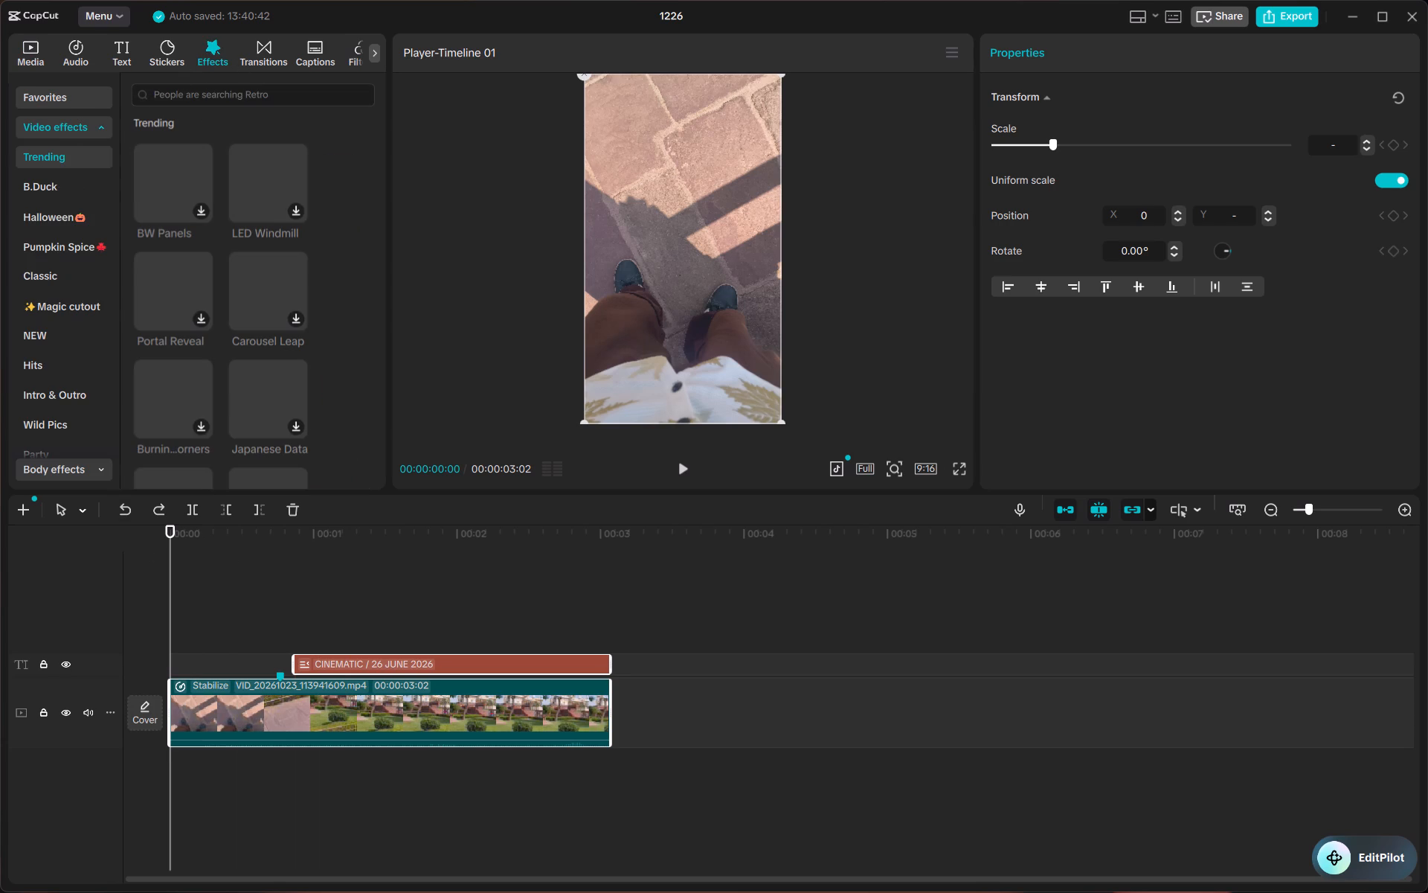
left_click(218, 92)
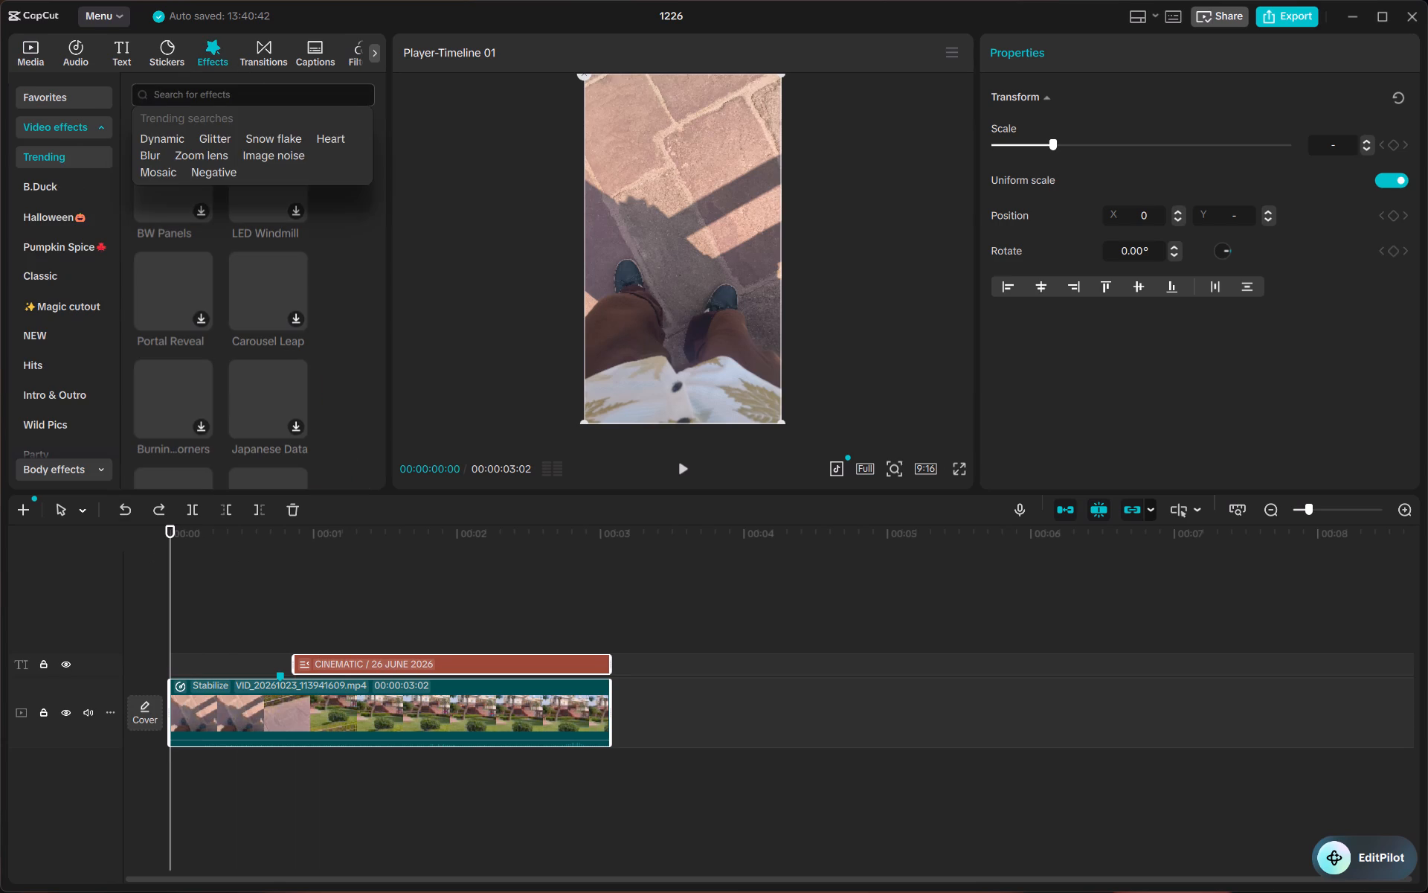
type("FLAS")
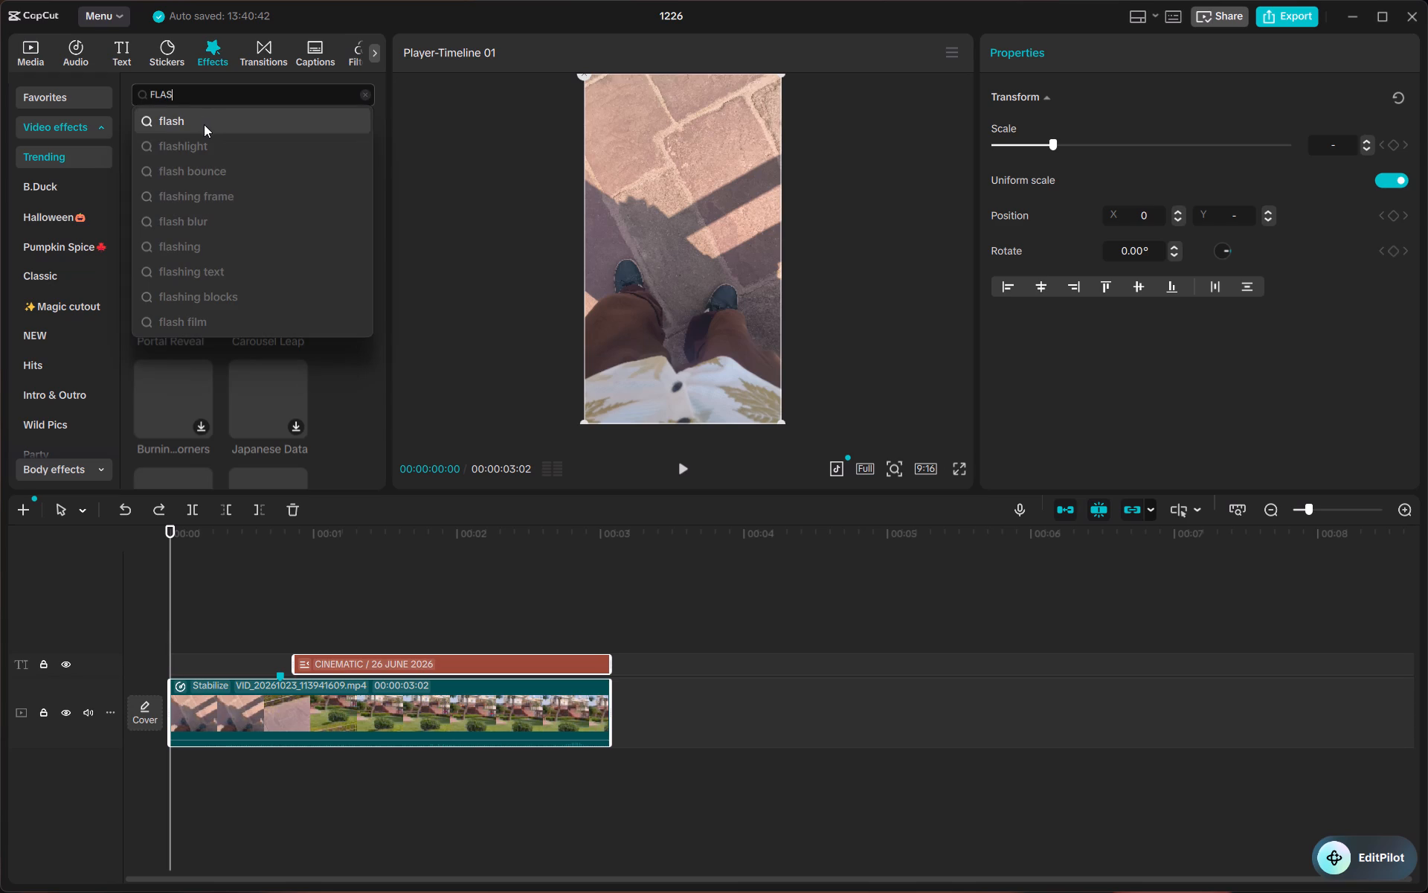
left_click(212, 122)
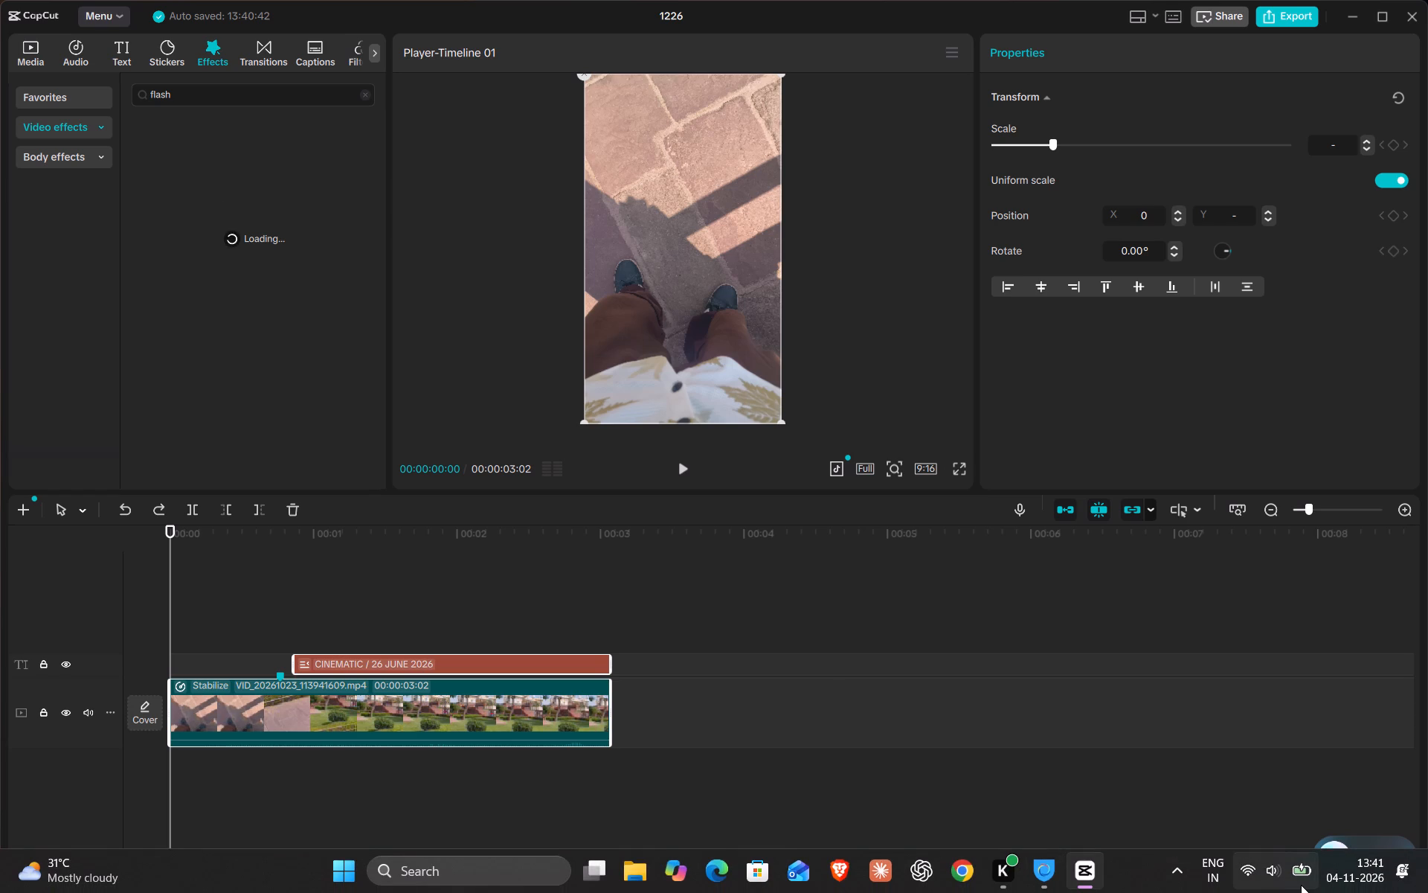
Check the system's quick settings while the flash effects load, and return to the editor.
left_click(1301, 885)
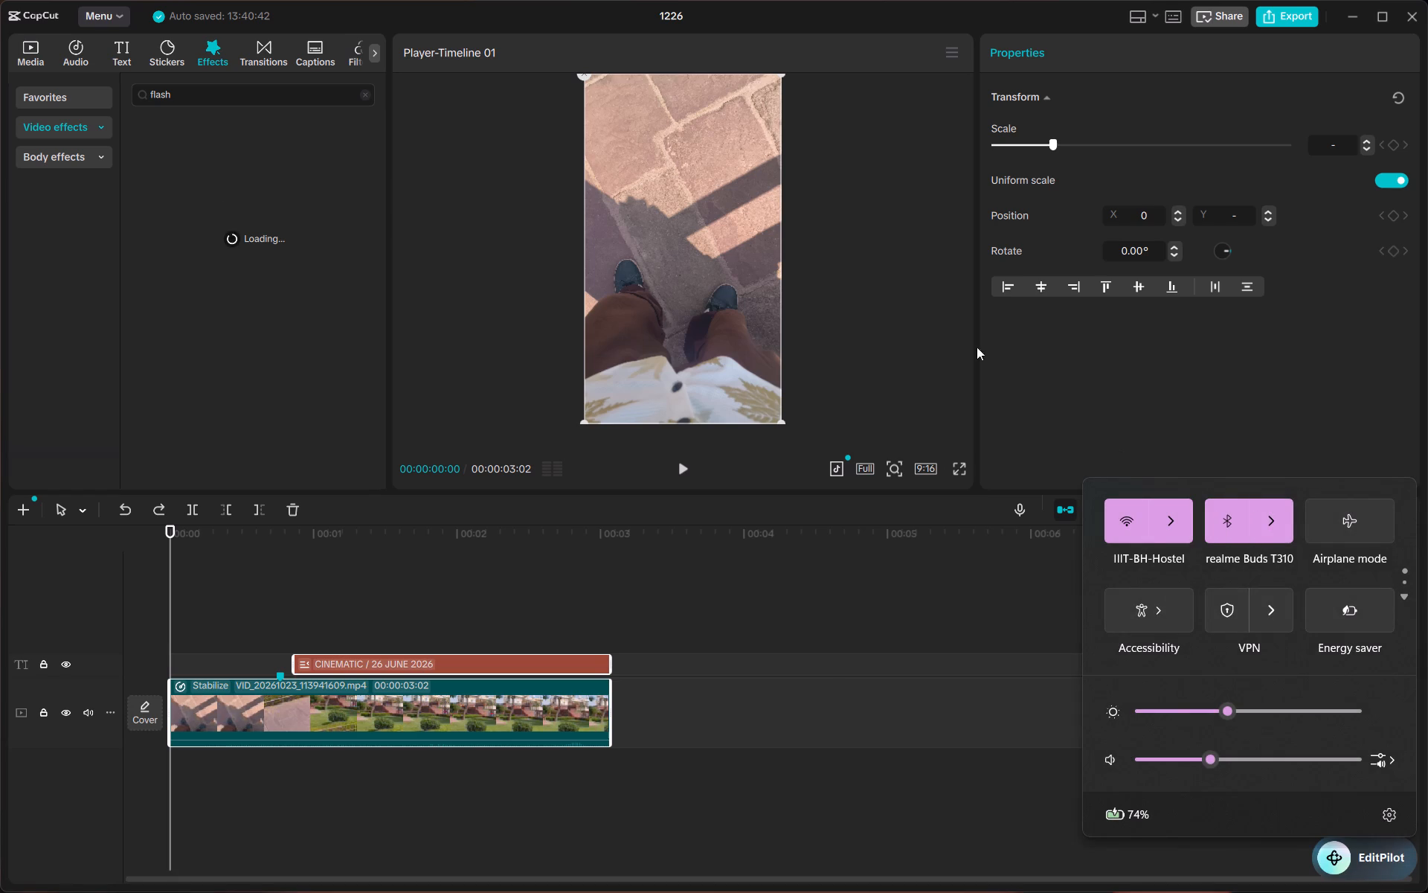
left_click(852, 593)
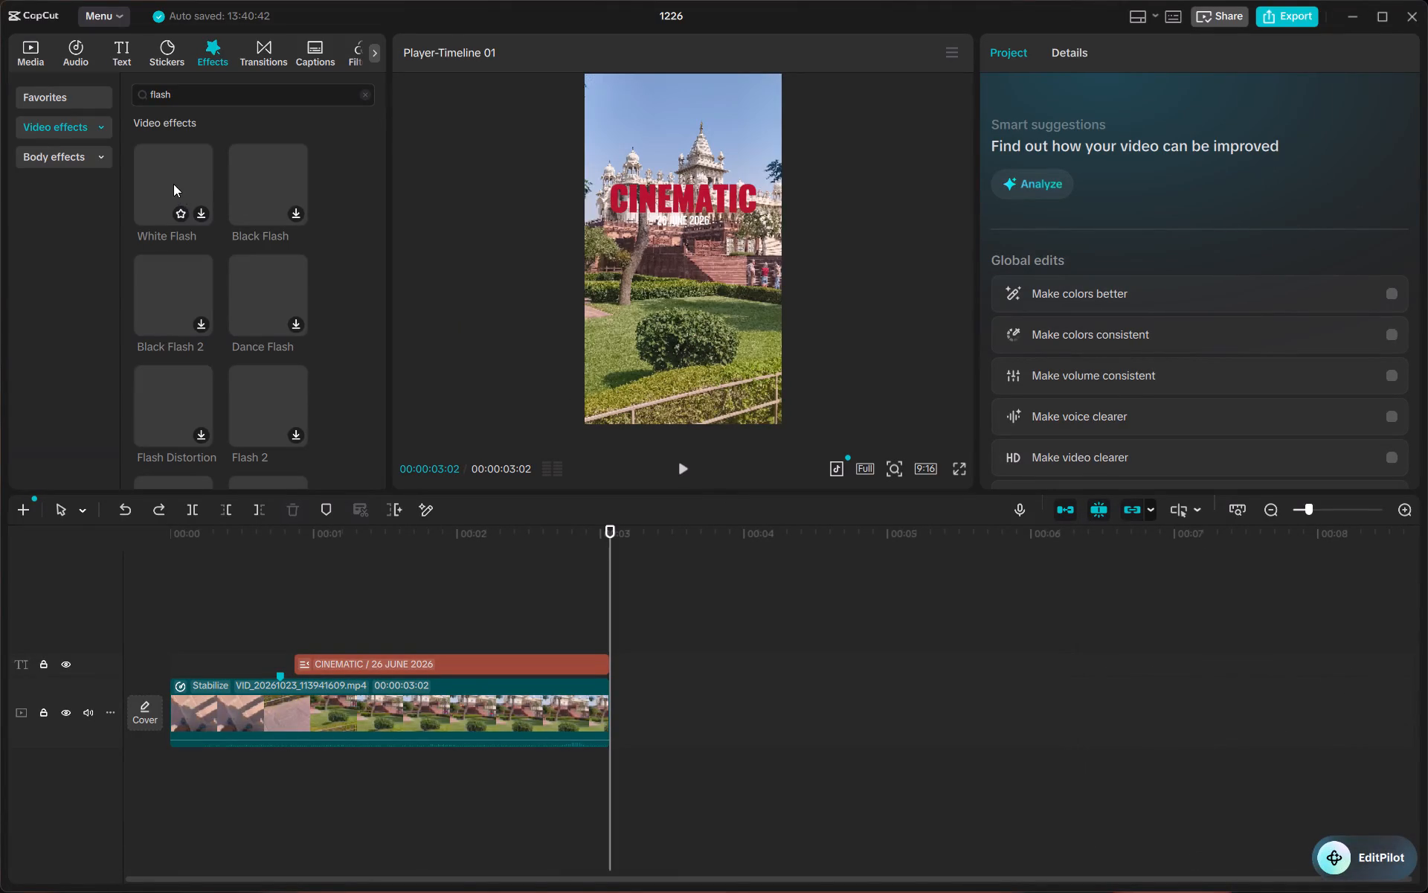
Scrub back and forth through the timeline to review the stabilized clip and its CINEMATIC title.
left_click_drag(609, 542, 381, 545)
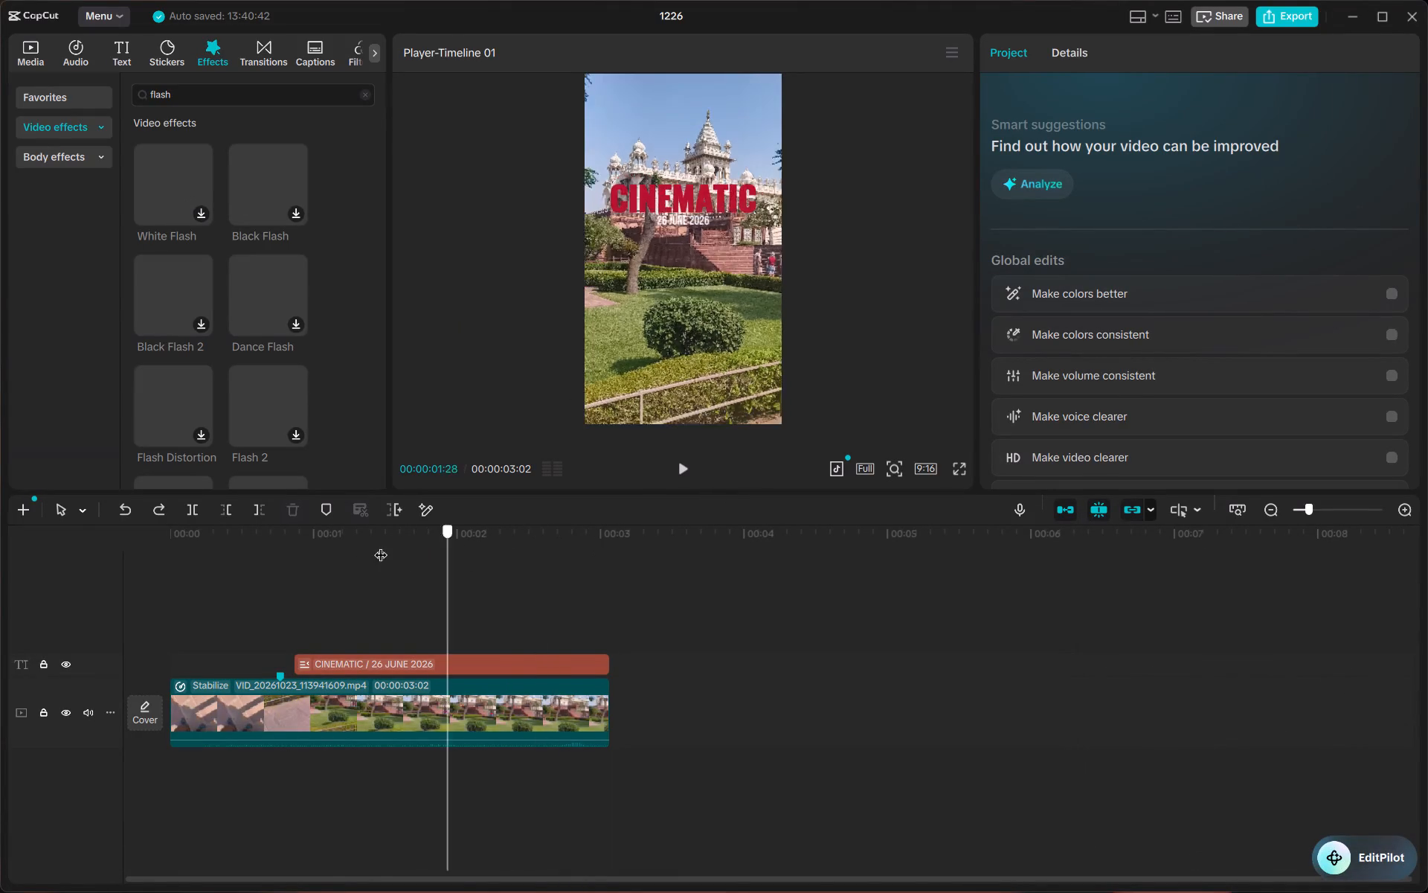
left_click_drag(381, 545, 393, 574)
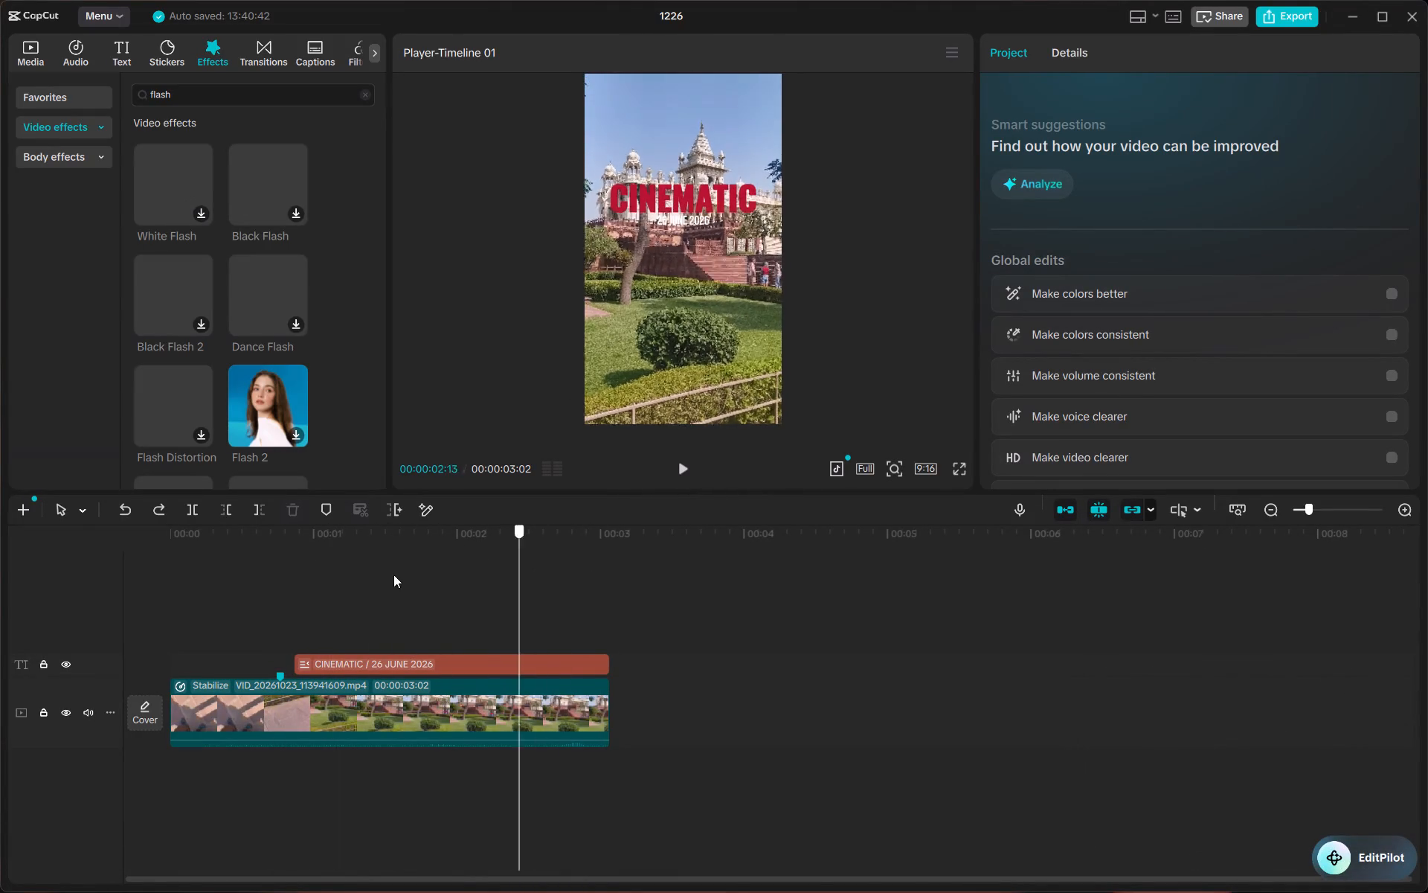
left_click_drag(393, 574, 593, 571)
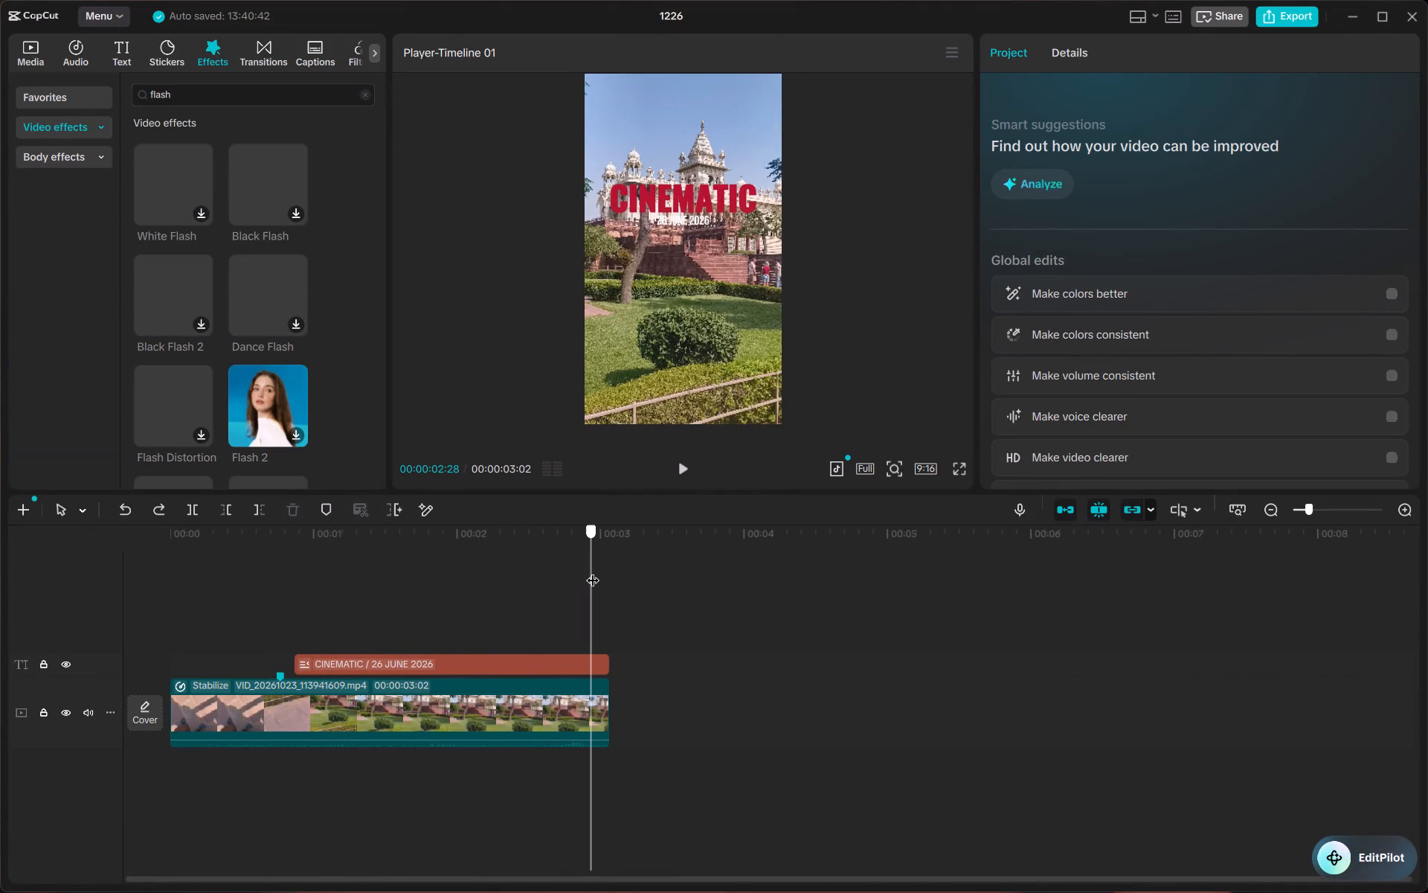
left_click_drag(593, 571, 297, 552)
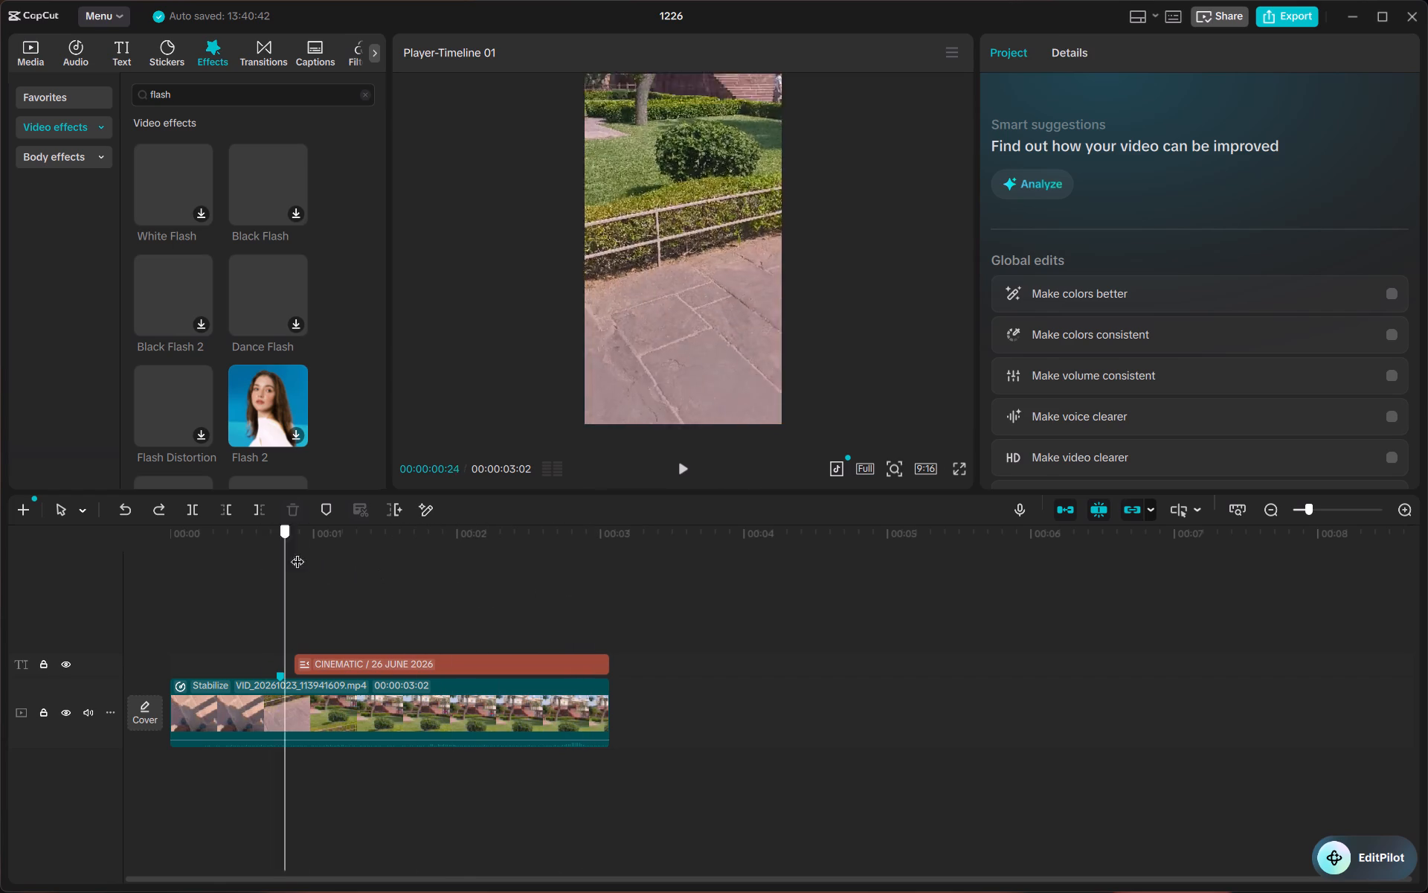
left_click_drag(297, 552, 538, 577)
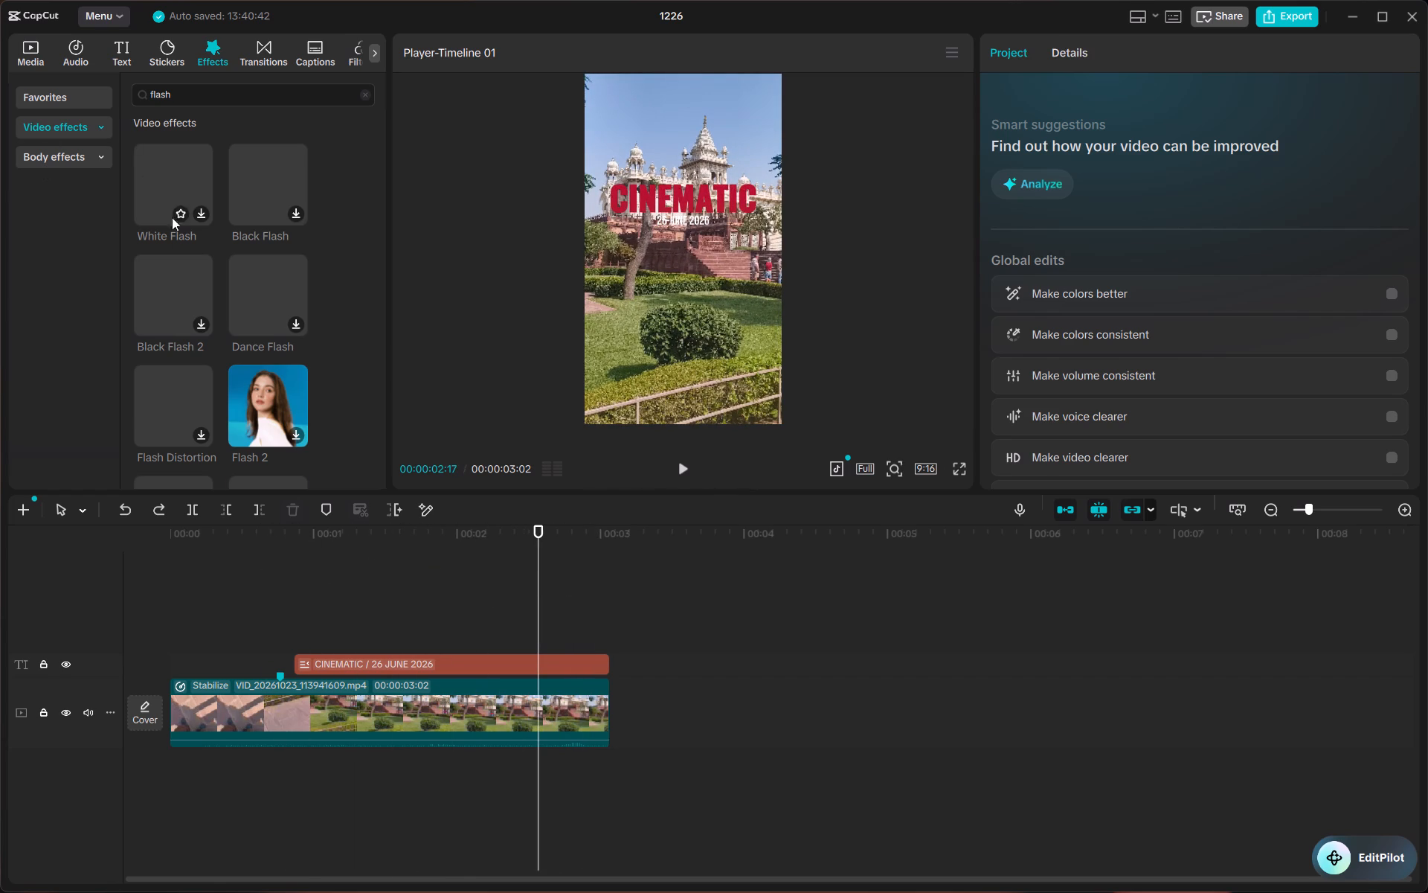
Download the White Flash and Flash 2 video effects from the flash search results.
left_click(205, 214)
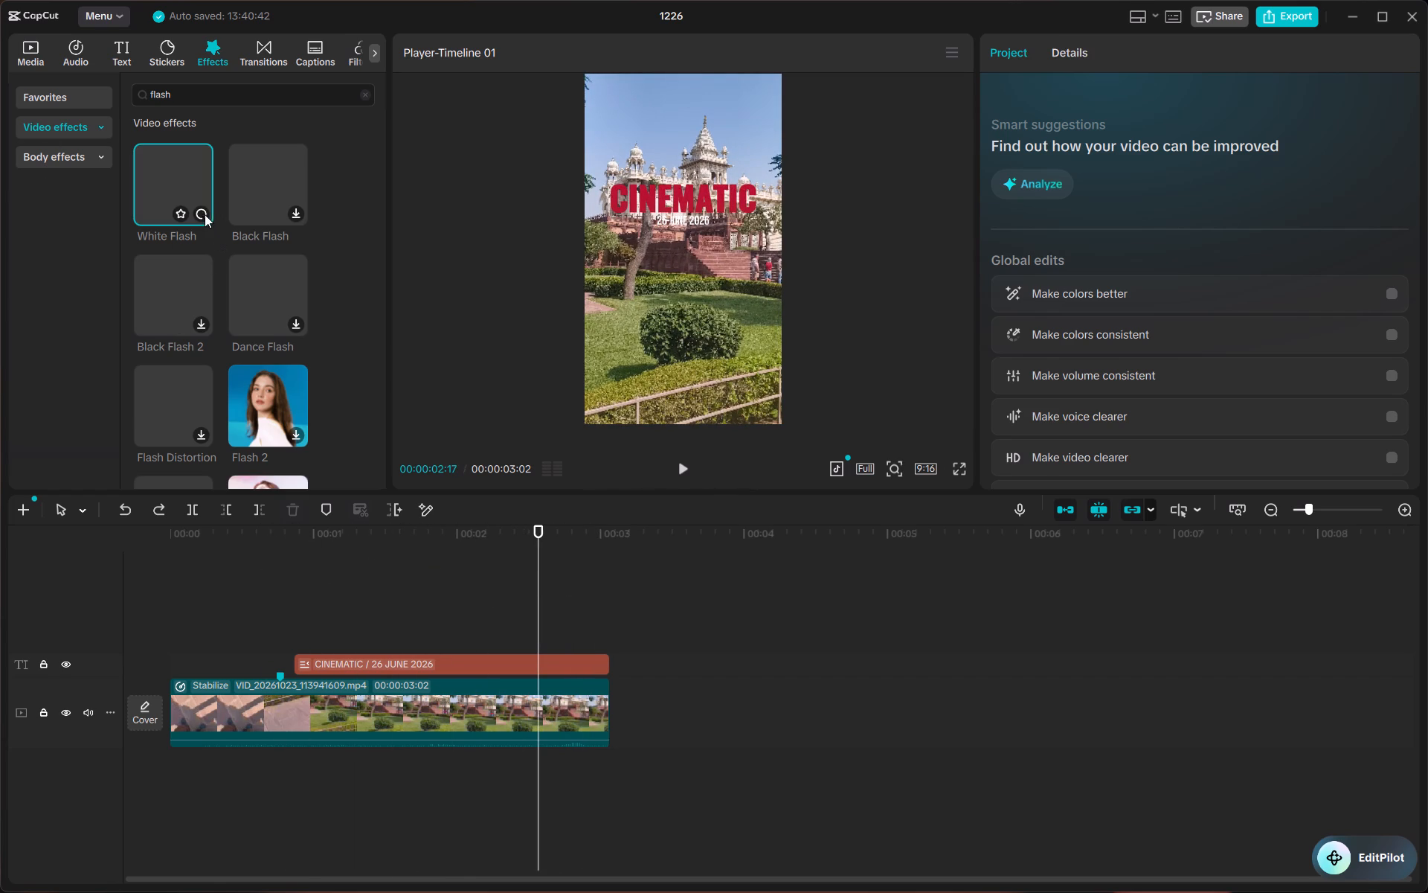
scroll(209, 349, "down", 2)
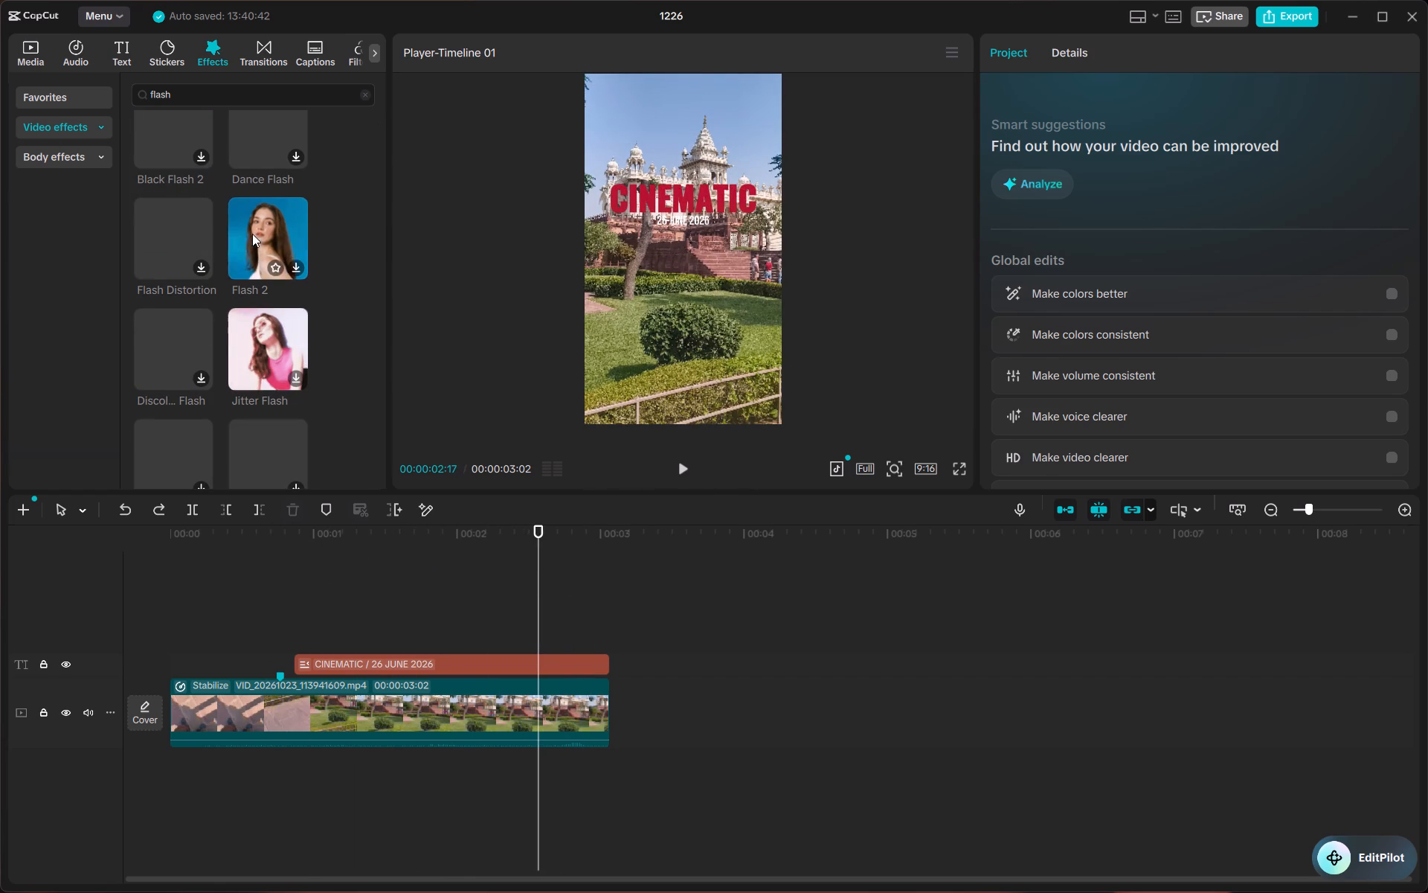
left_click(258, 242)
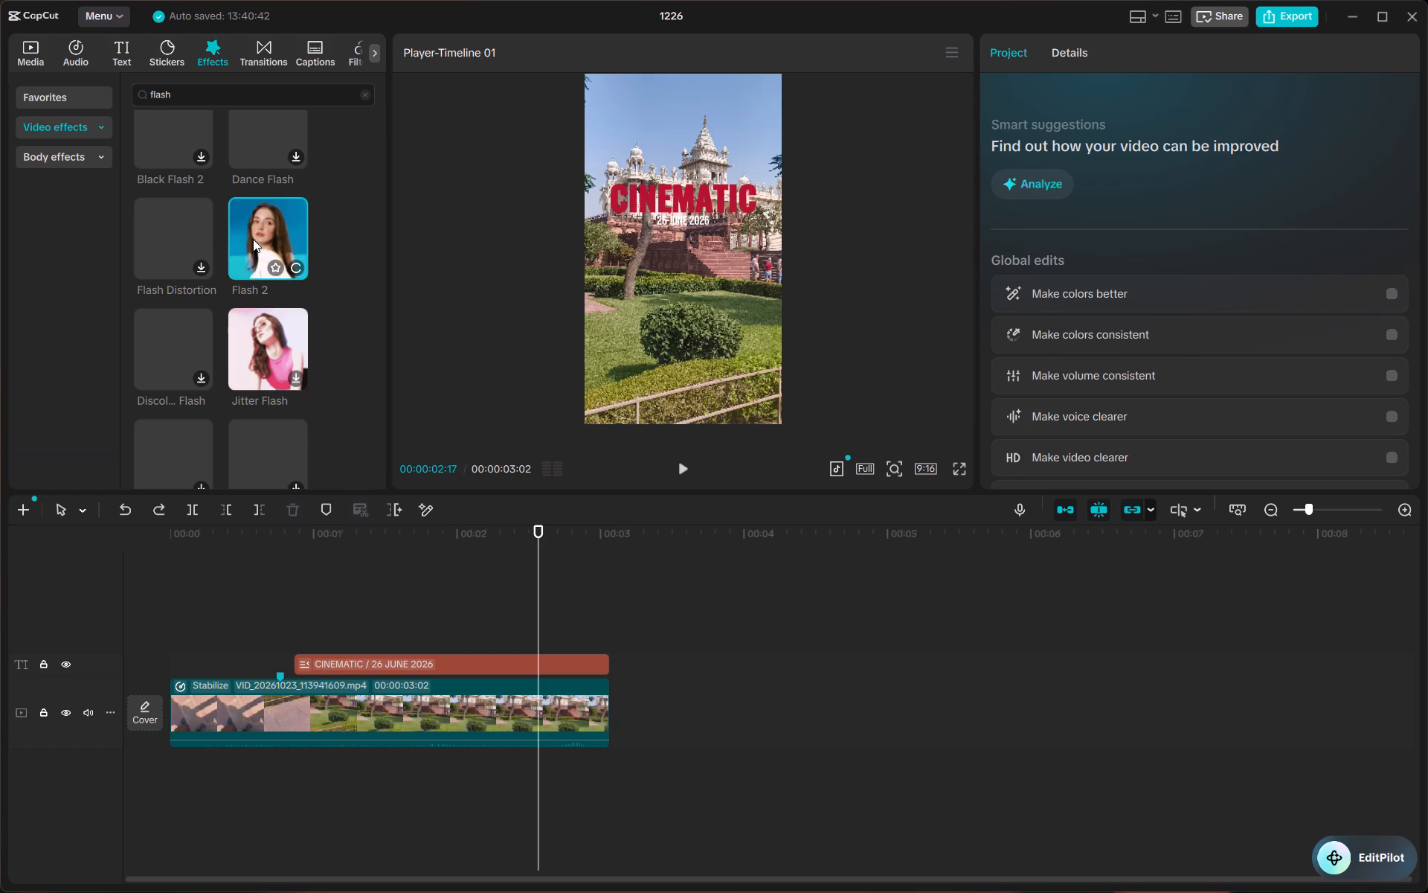
scroll(776, 260, "up", 2)
scroll(776, 260, "down", 3)
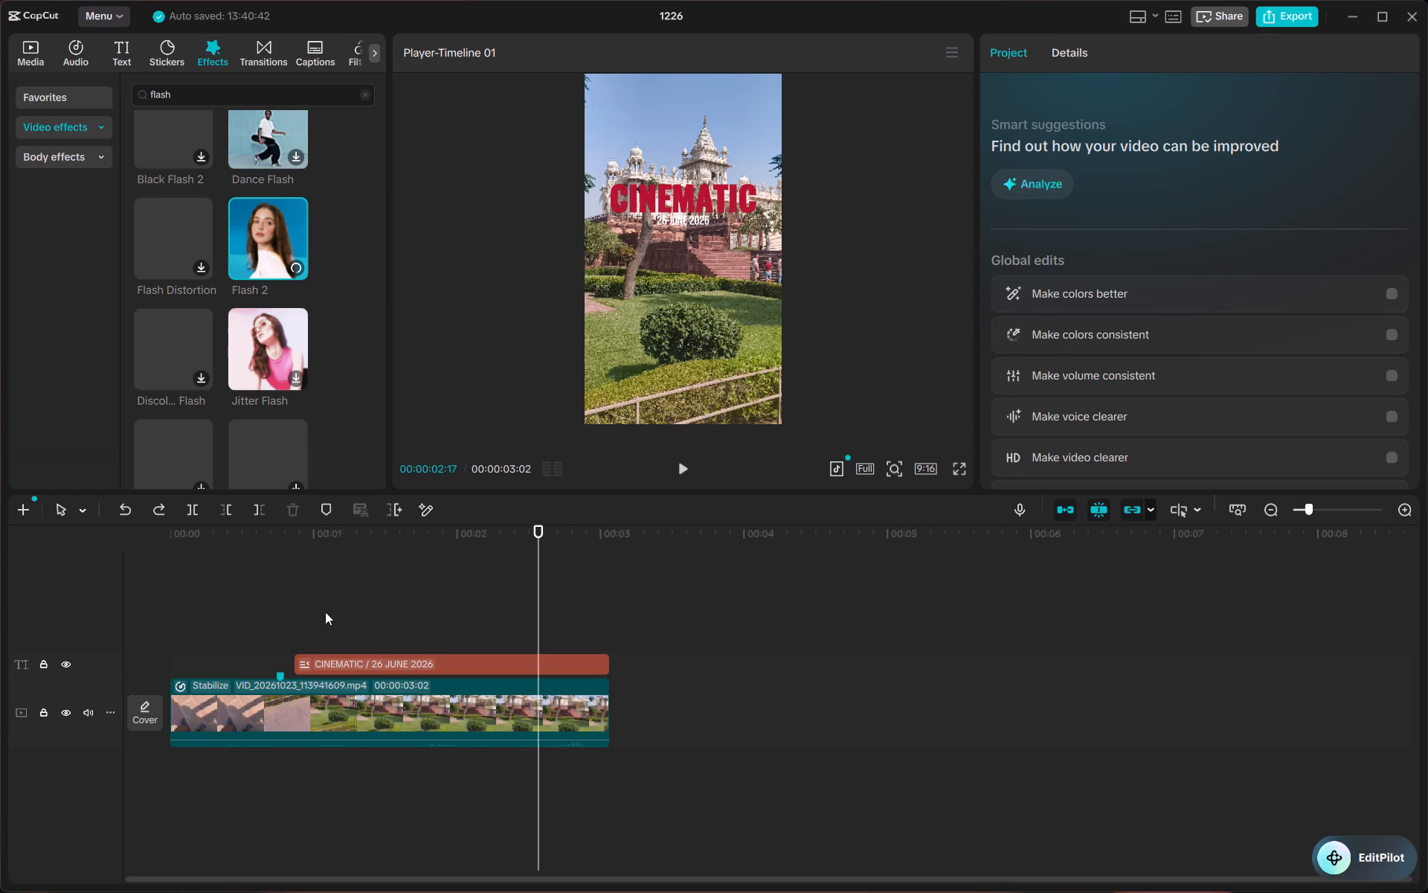
Add the White Flash effect above the CINEMATIC title, aligned with the title's start, and preview it.
left_click(319, 708)
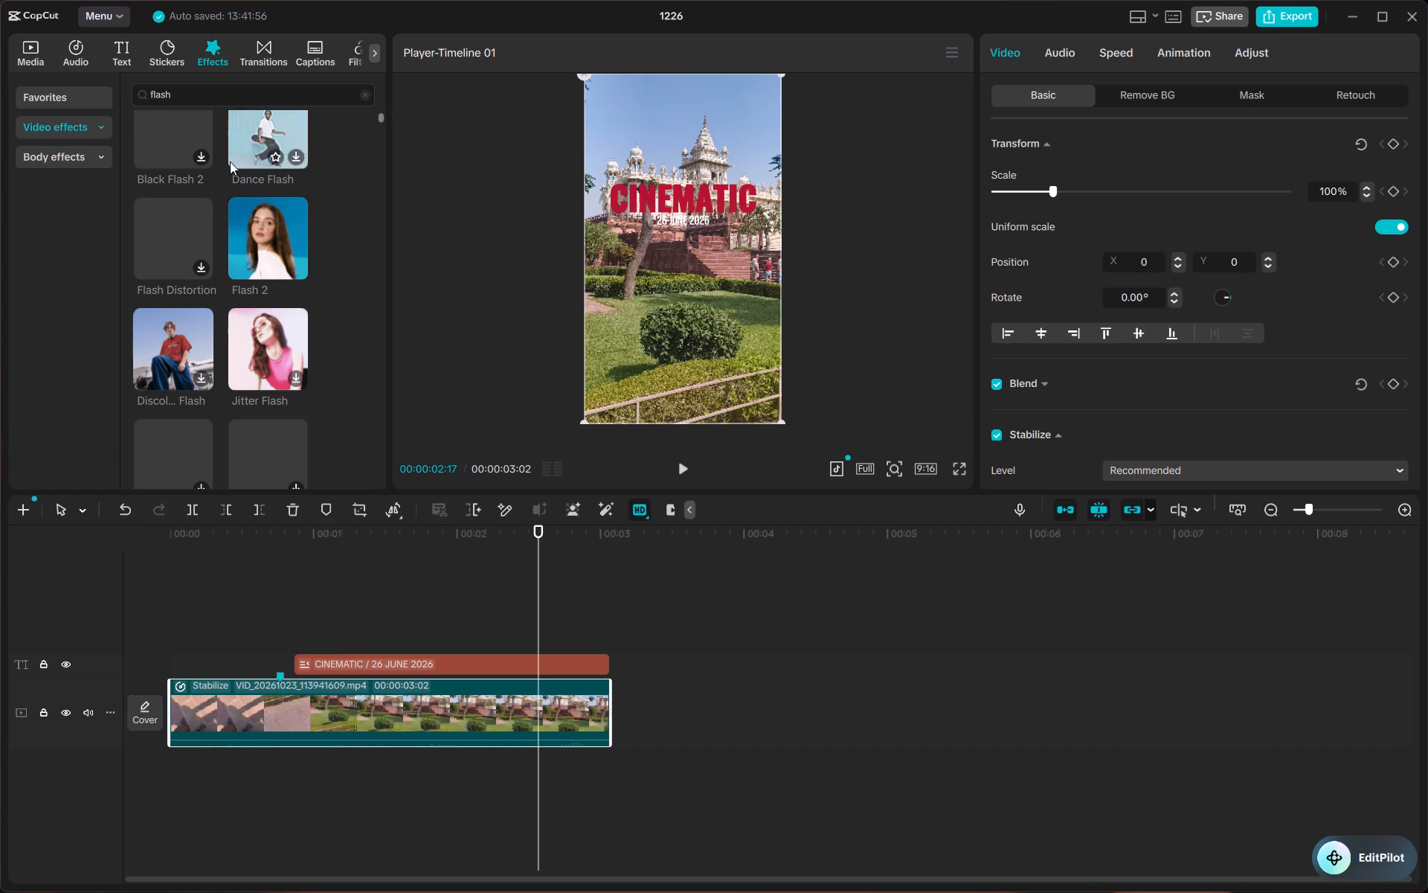
scroll(190, 261, "up", 4)
left_click(185, 173)
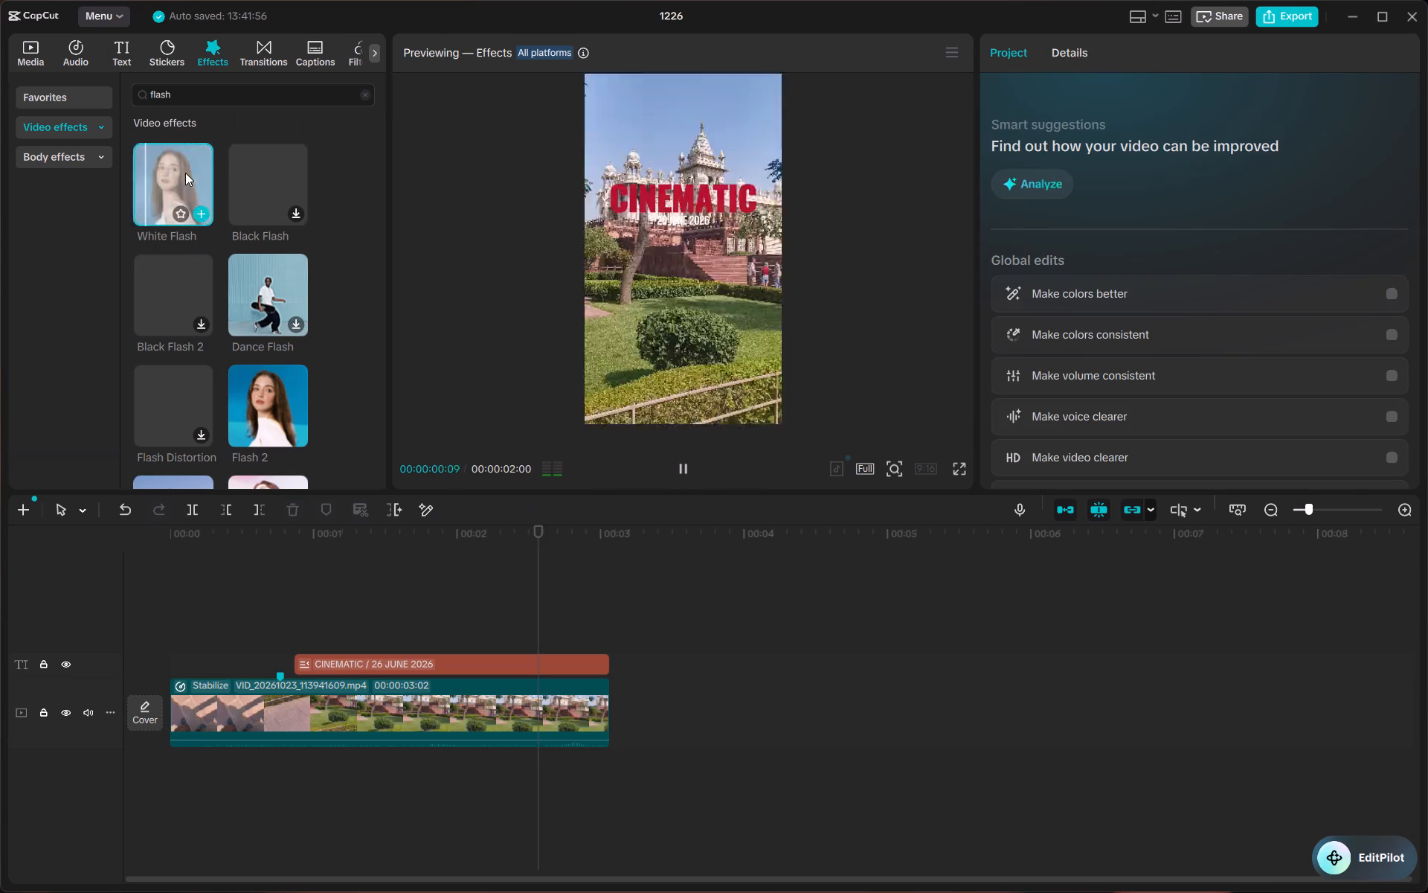
left_click_drag(176, 178, 350, 588)
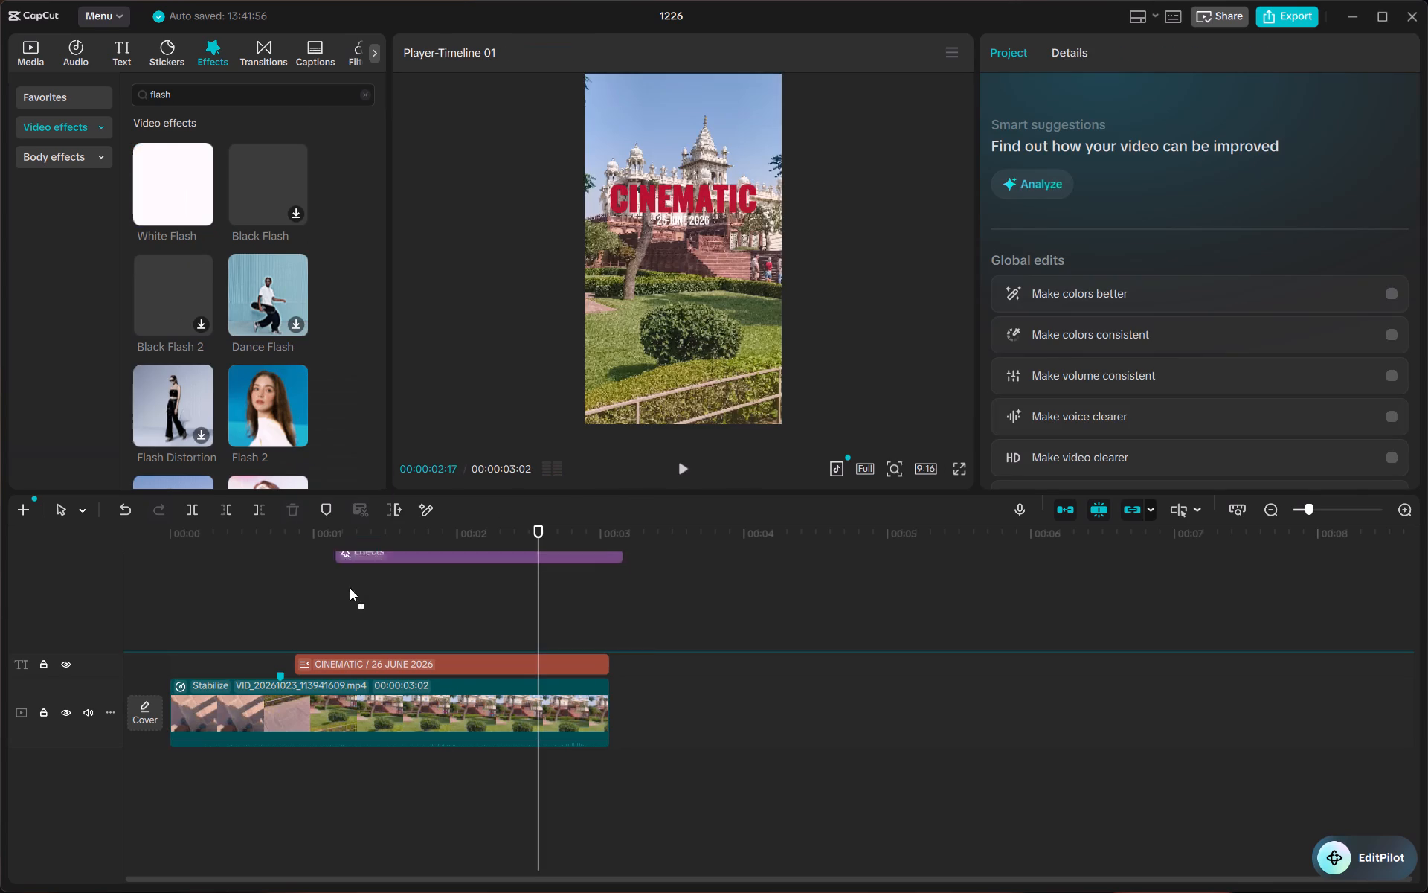
left_click_drag(350, 588, 298, 644)
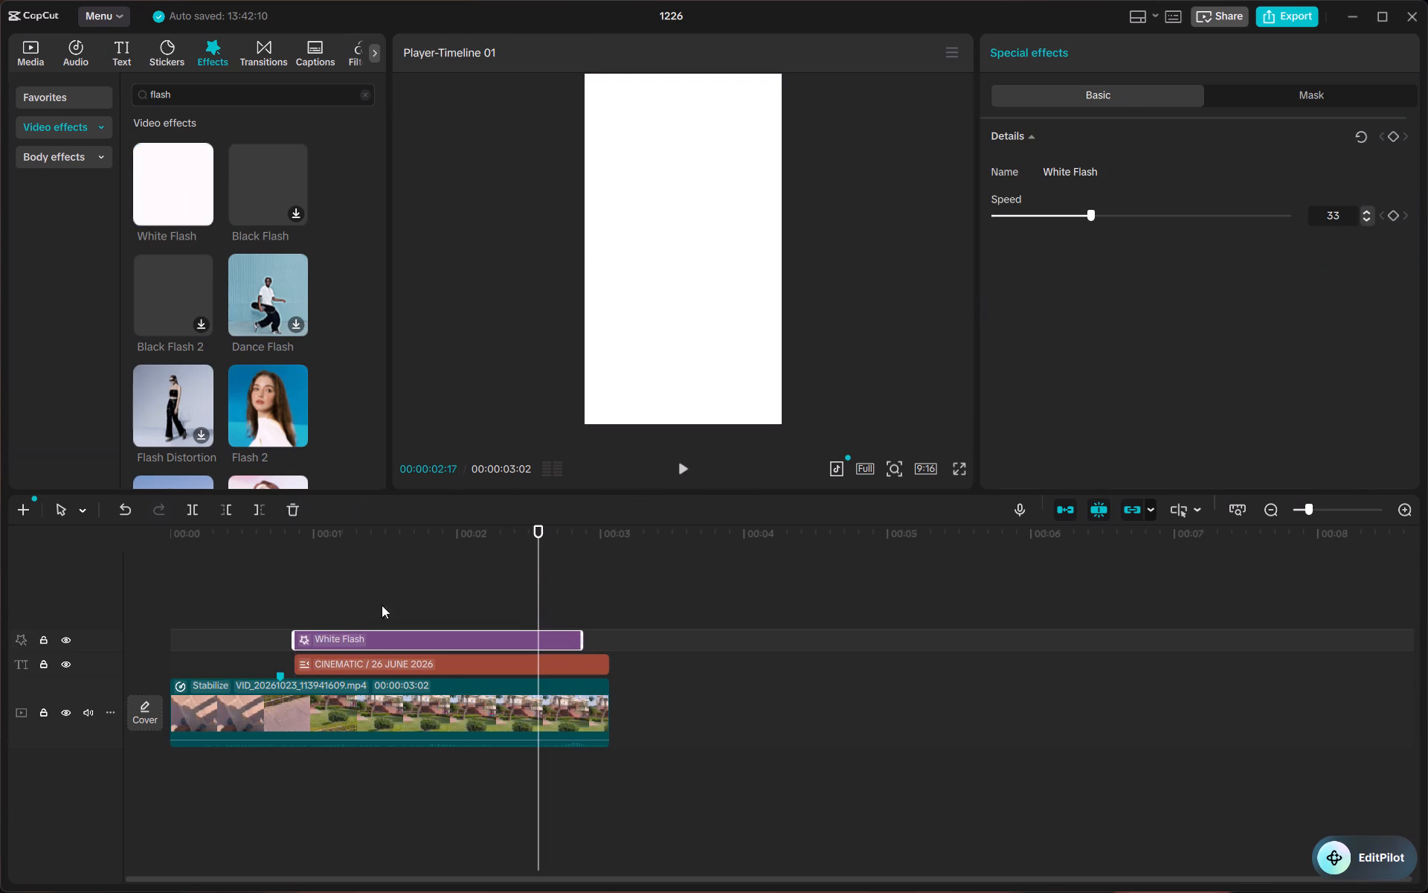
left_click_drag(540, 546, 225, 571)
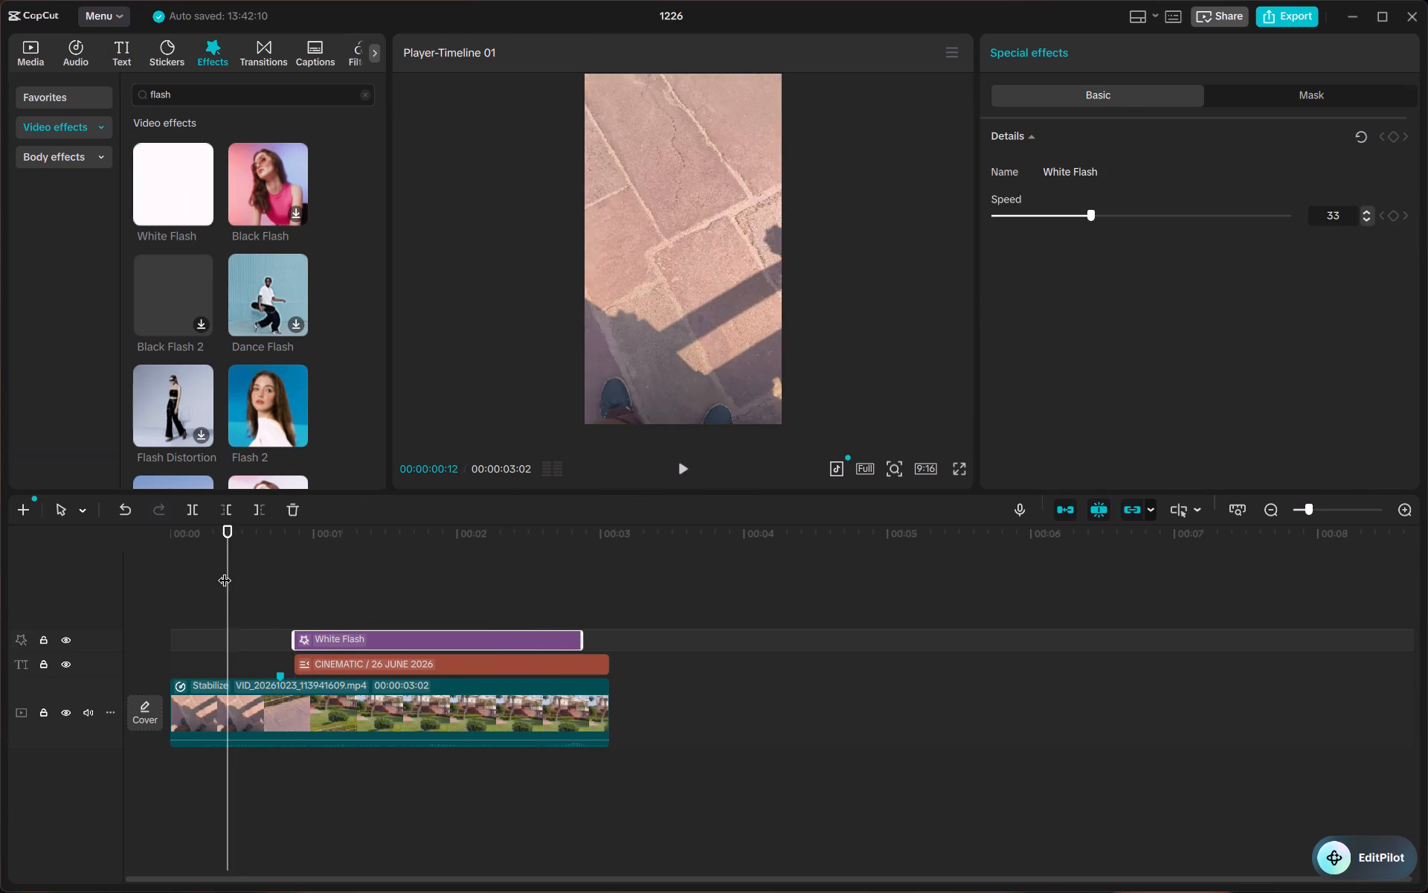
key("space")
key("space")
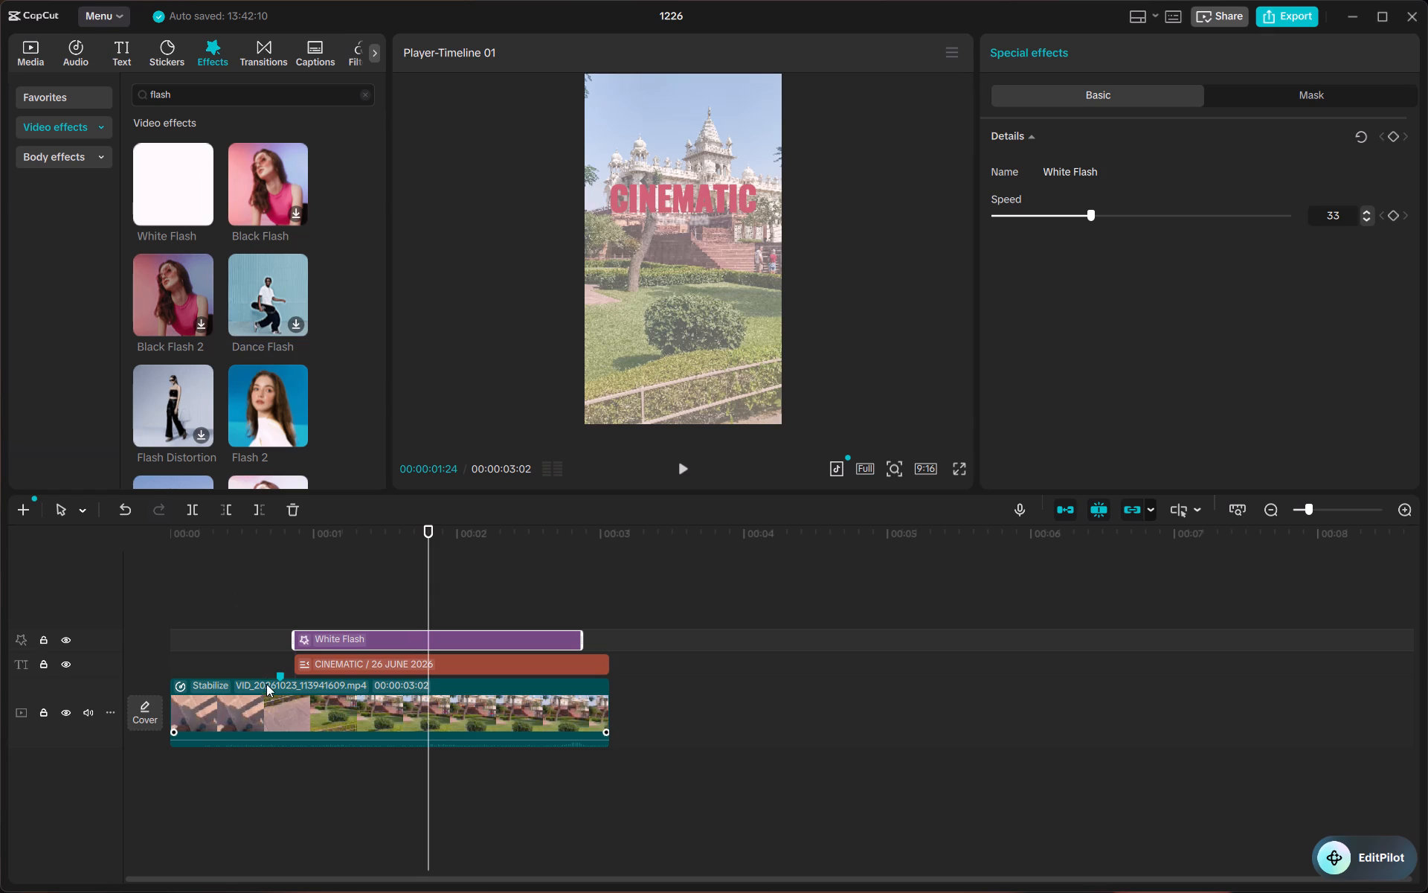
Rearrange the tracks so the video clip is an overlay above the CINEMATIC title and White Flash effect, and preview from the start.
left_click_drag(283, 703, 277, 606)
left_click_drag(363, 626, 376, 731)
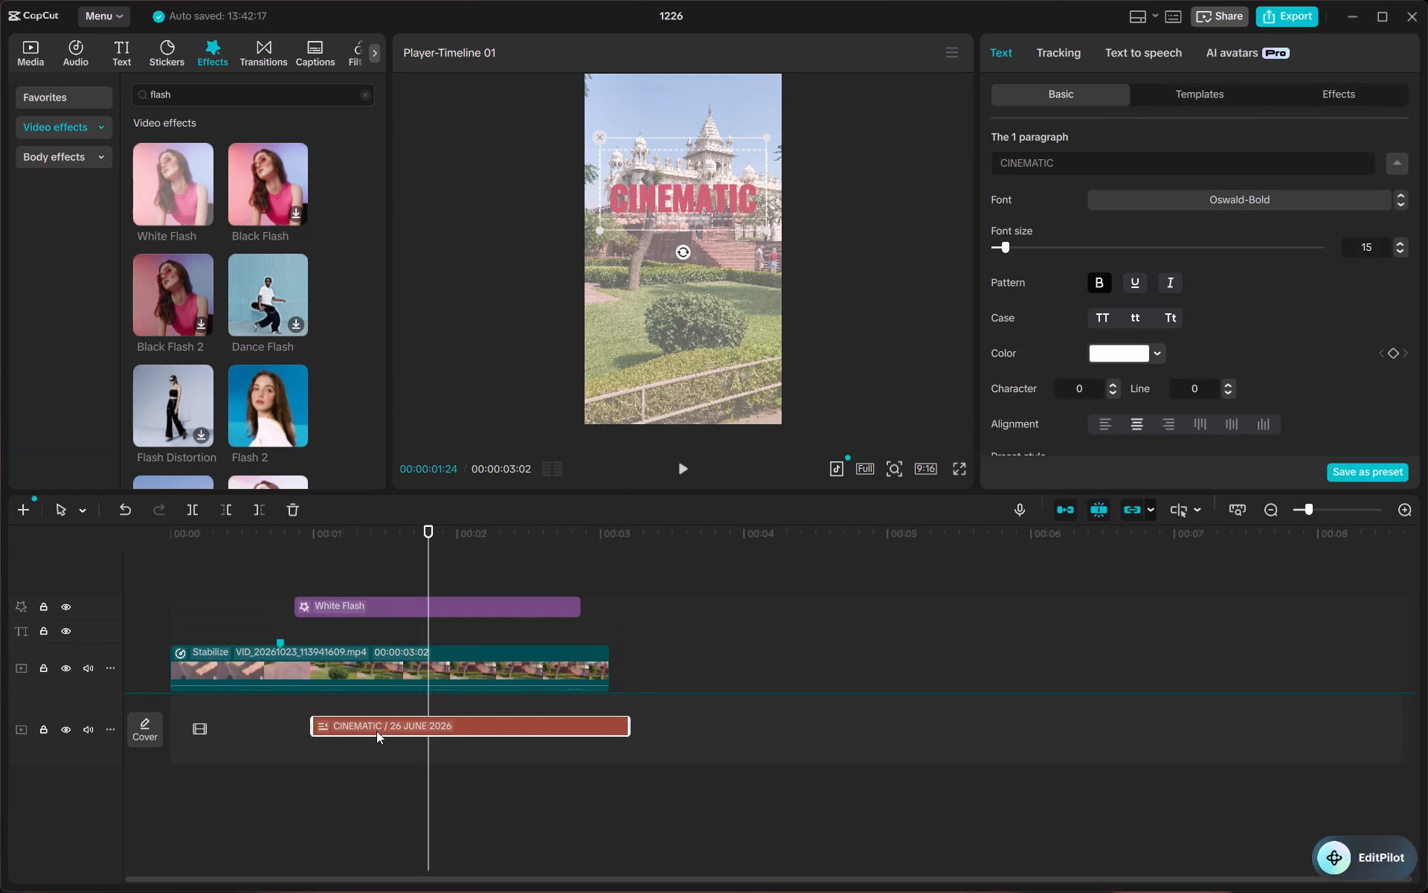
left_click_drag(376, 731, 358, 708)
left_click_drag(359, 609, 362, 702)
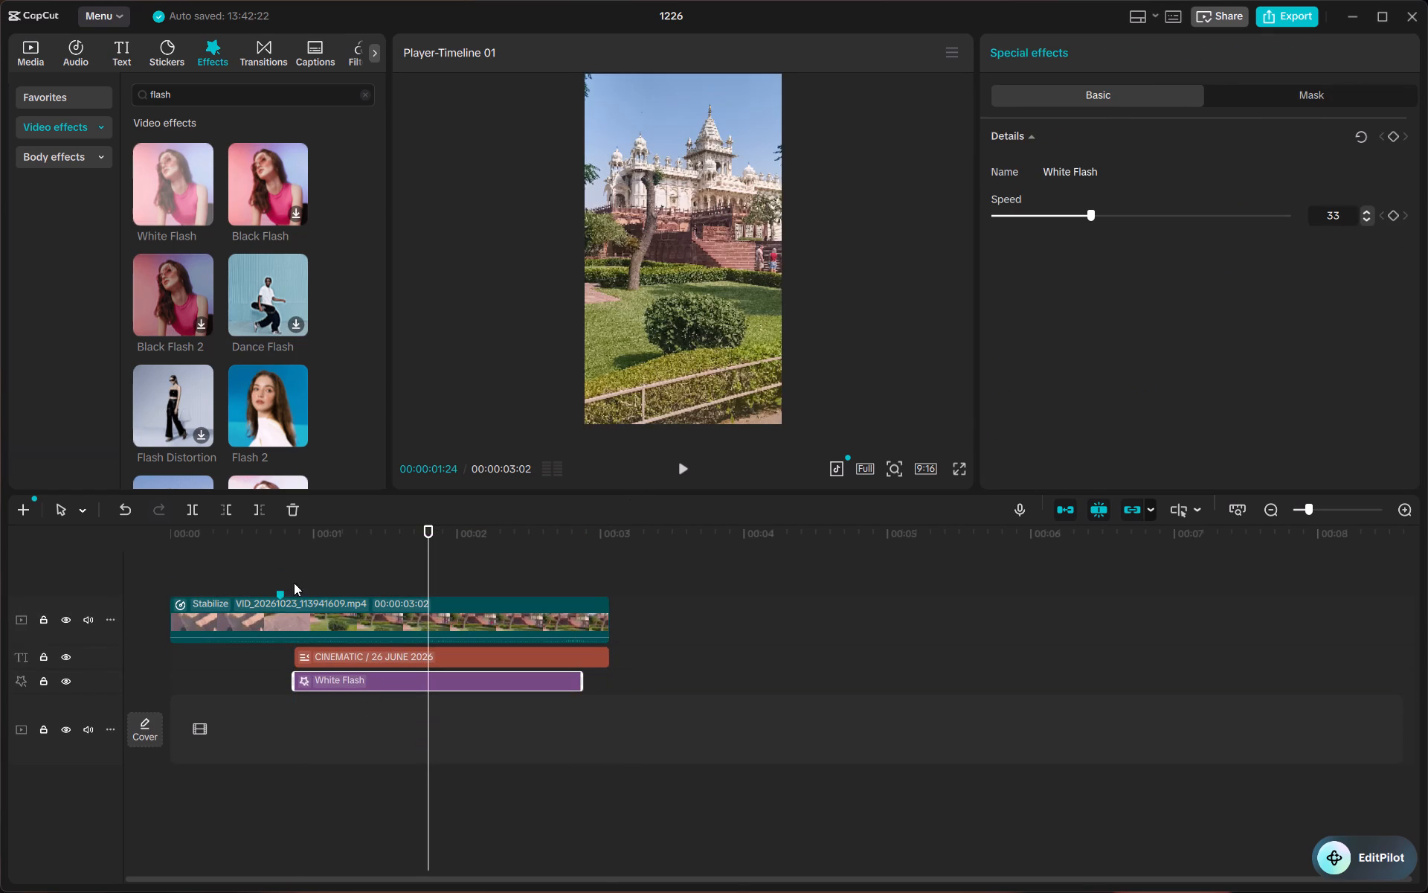
left_click_drag(427, 563, 117, 563)
key("space")
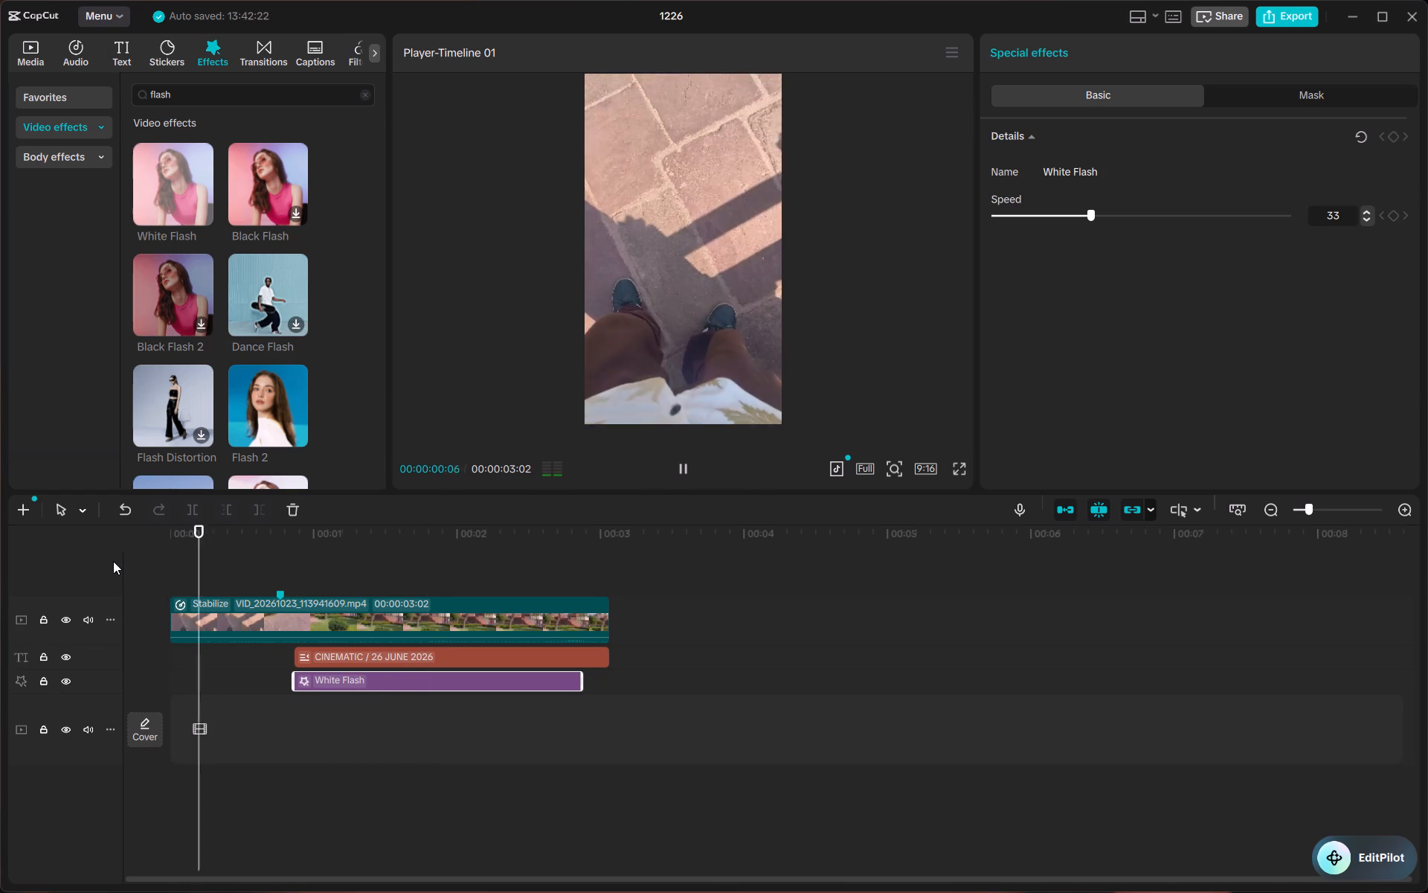
key("space")
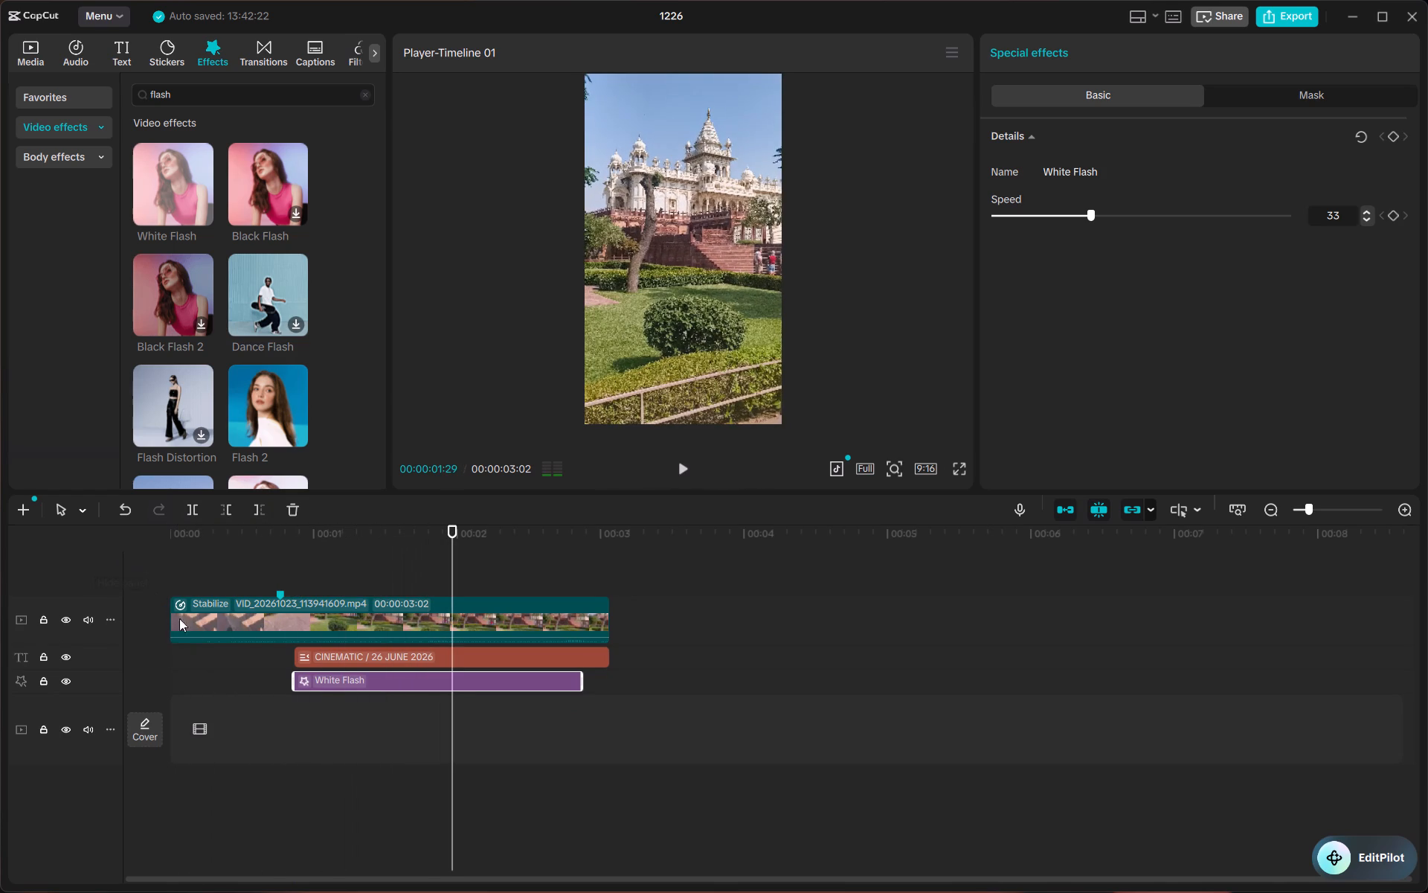
Move the CINEMATIC title back above the video clip, starting at the clip's marker, and play it.
left_click_drag(318, 656, 309, 568)
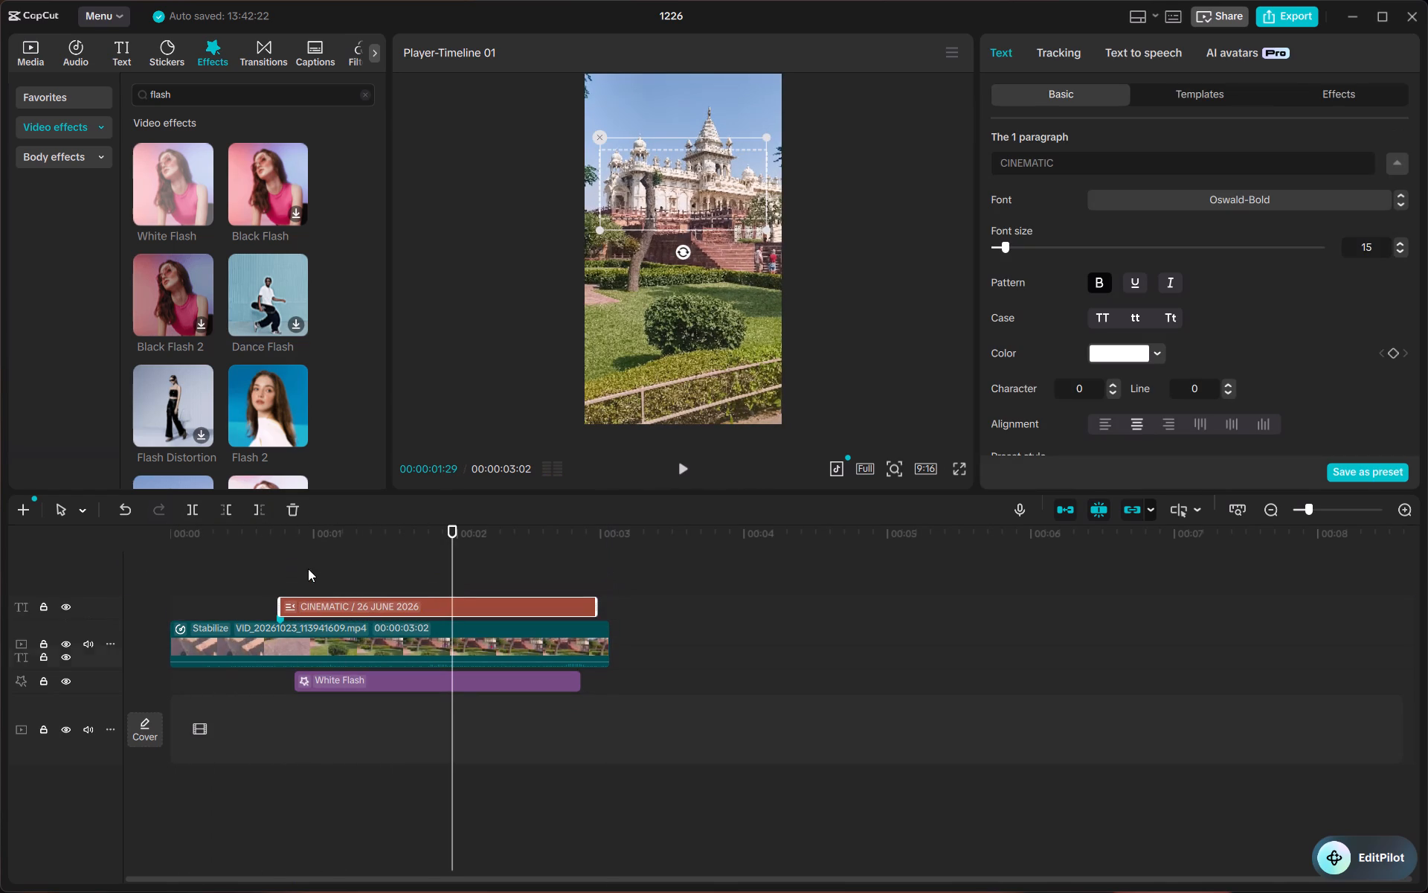
key("space")
key("space")
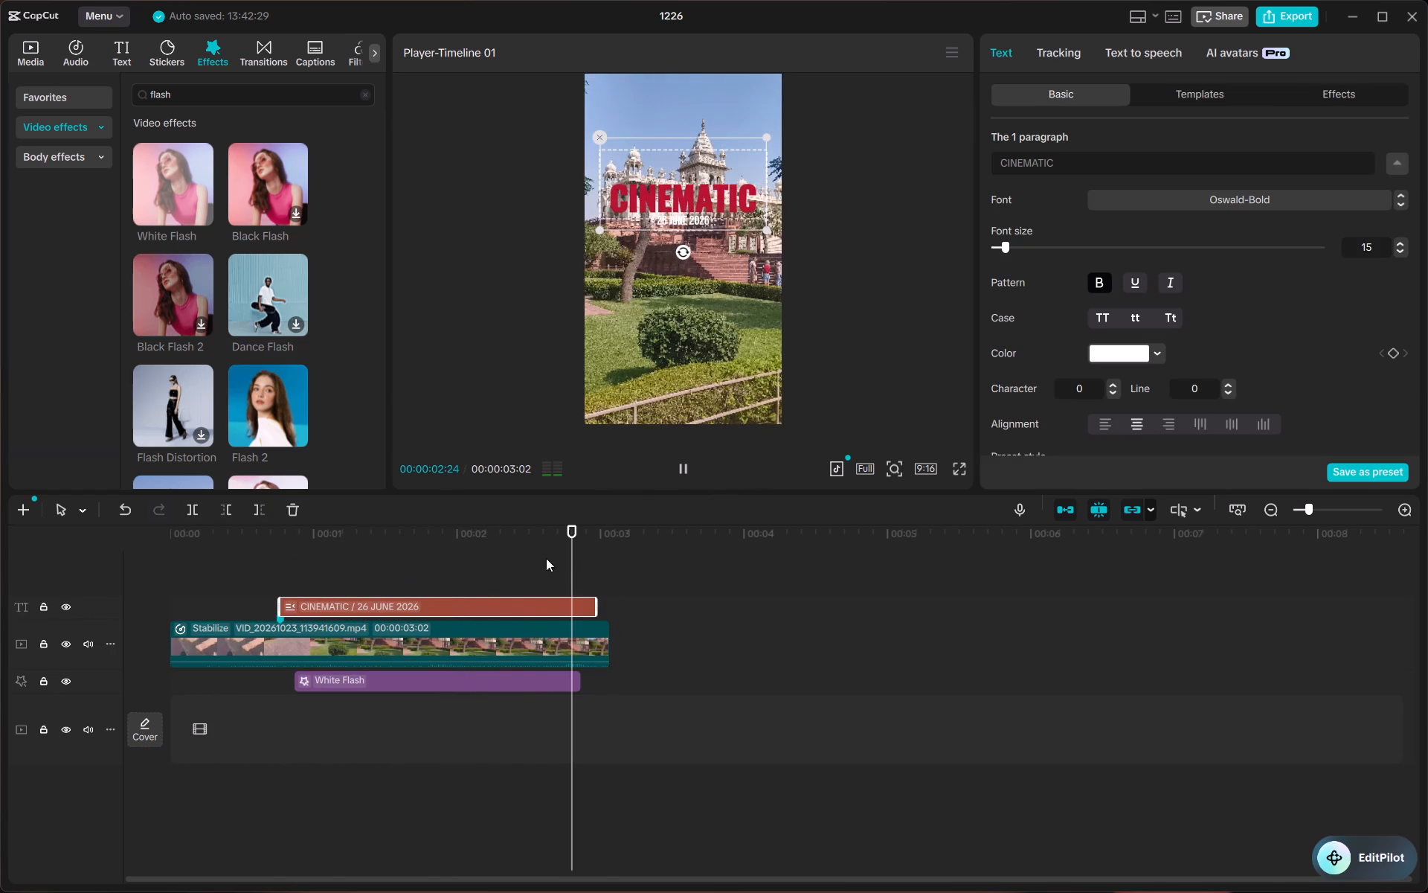
left_click_drag(479, 601, 476, 580)
left_click_drag(472, 597, 471, 555)
Move the White Flash effect above the CINEMATIC title, starting near the clip's marker, and preview from the start.
left_click_drag(434, 685, 417, 599)
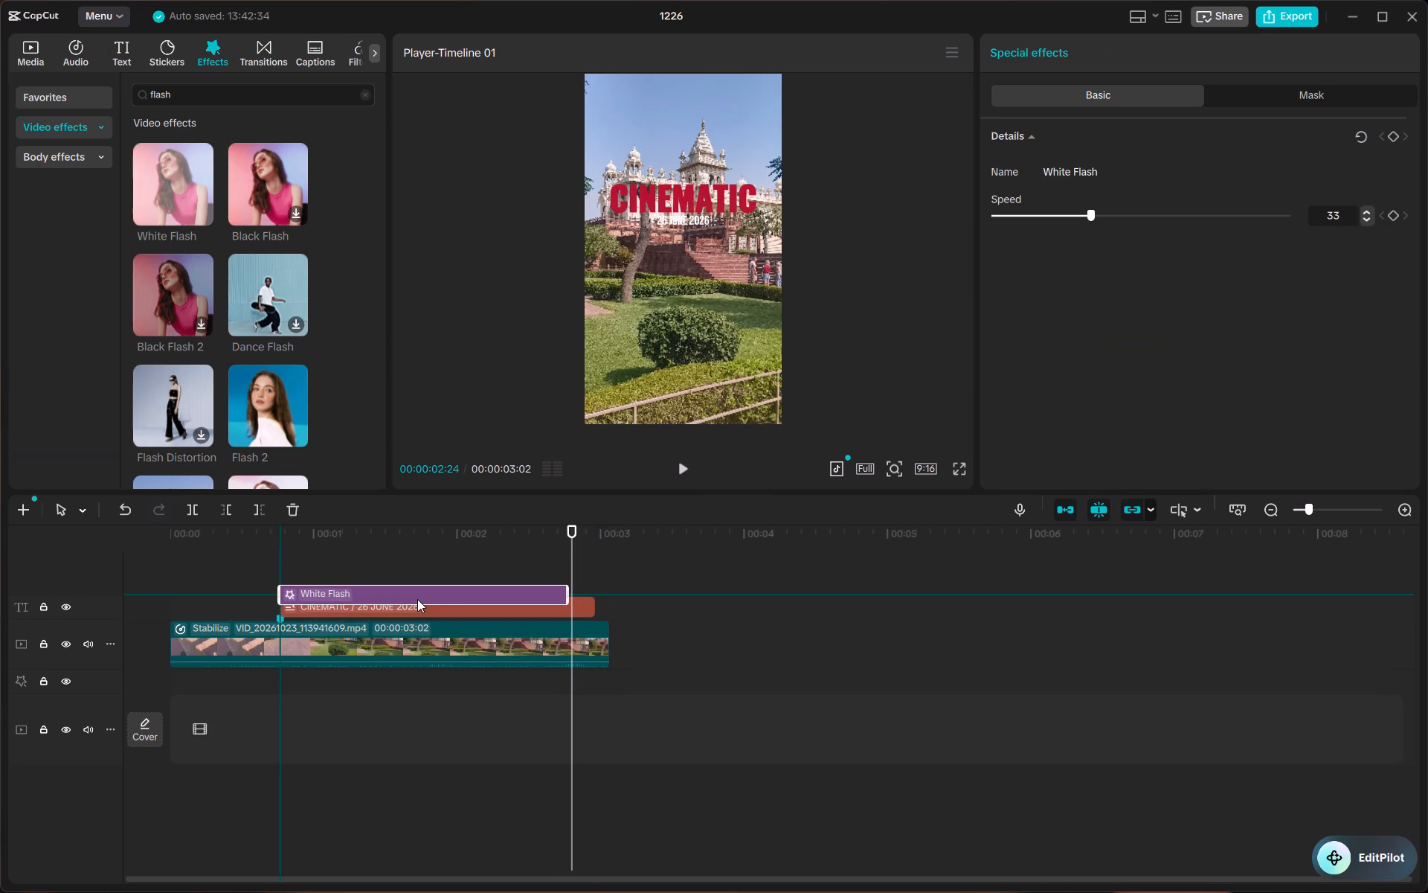
left_click_drag(417, 599, 422, 609)
left_click_drag(569, 573, 147, 574)
key("space")
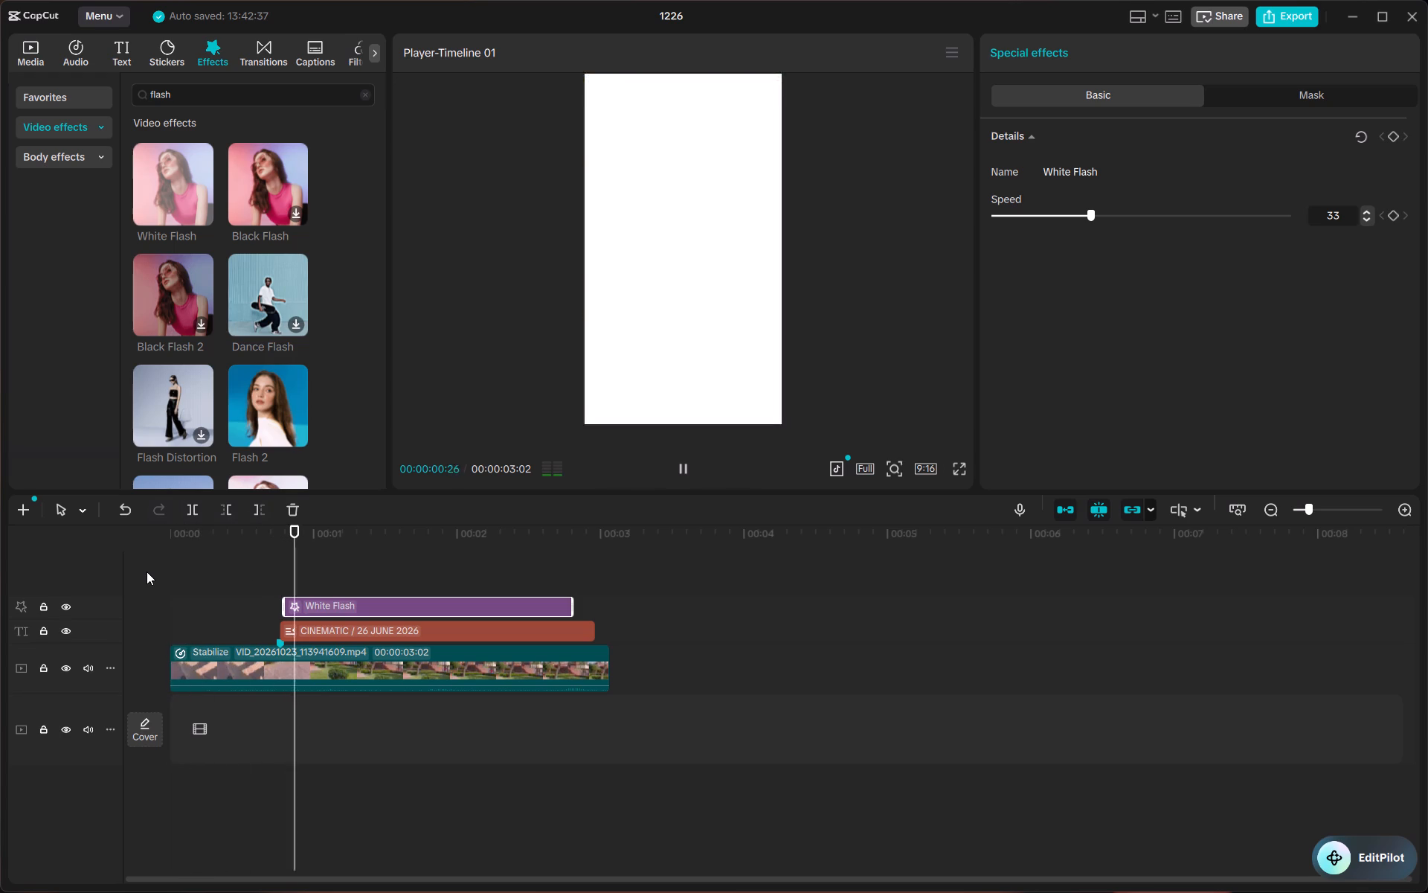
key("space")
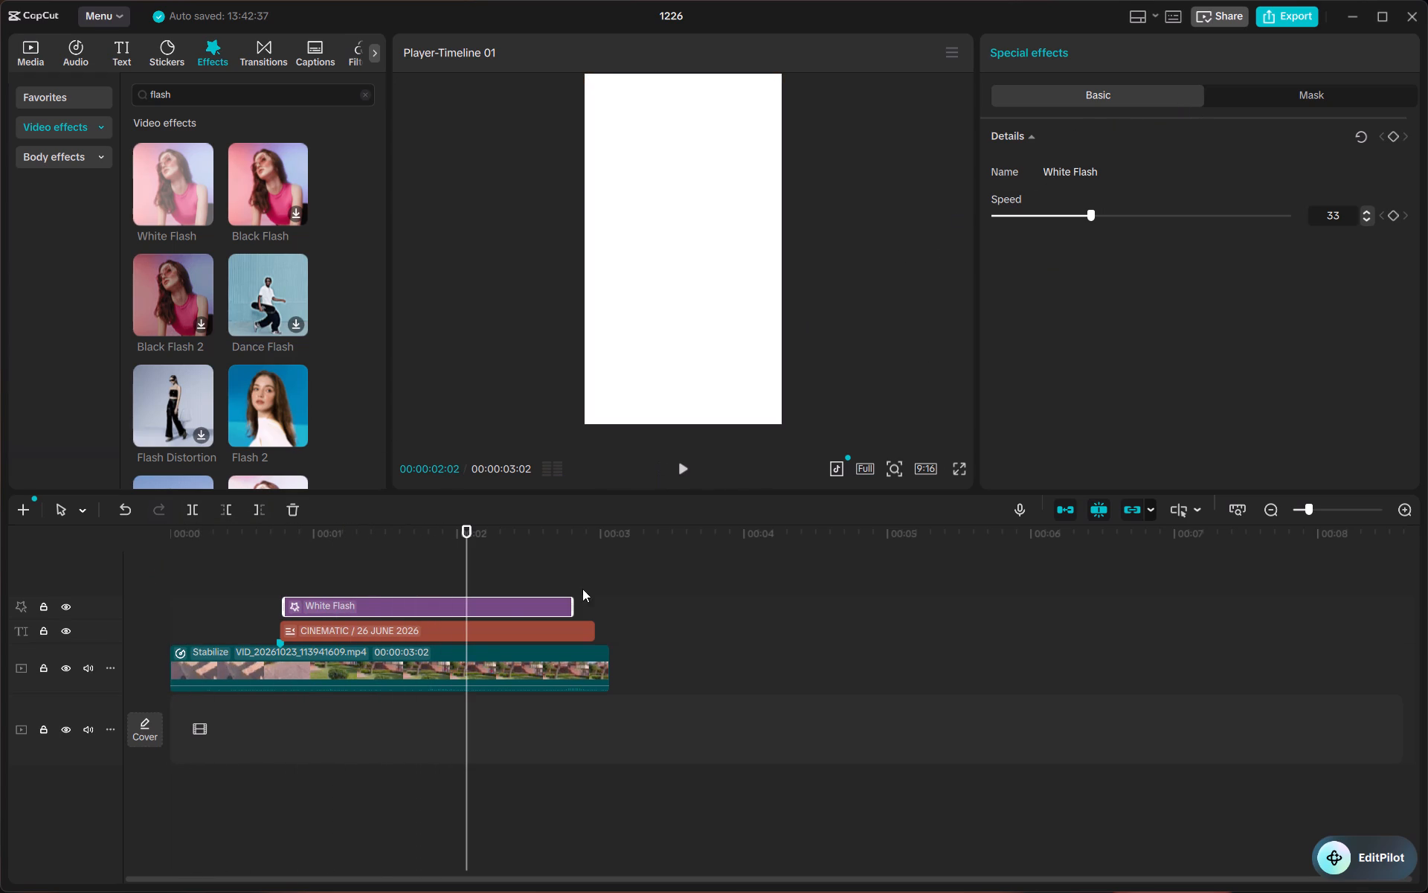
Reposition the White Flash effect slightly later on its track above the CINEMATIC title.
left_click(517, 606)
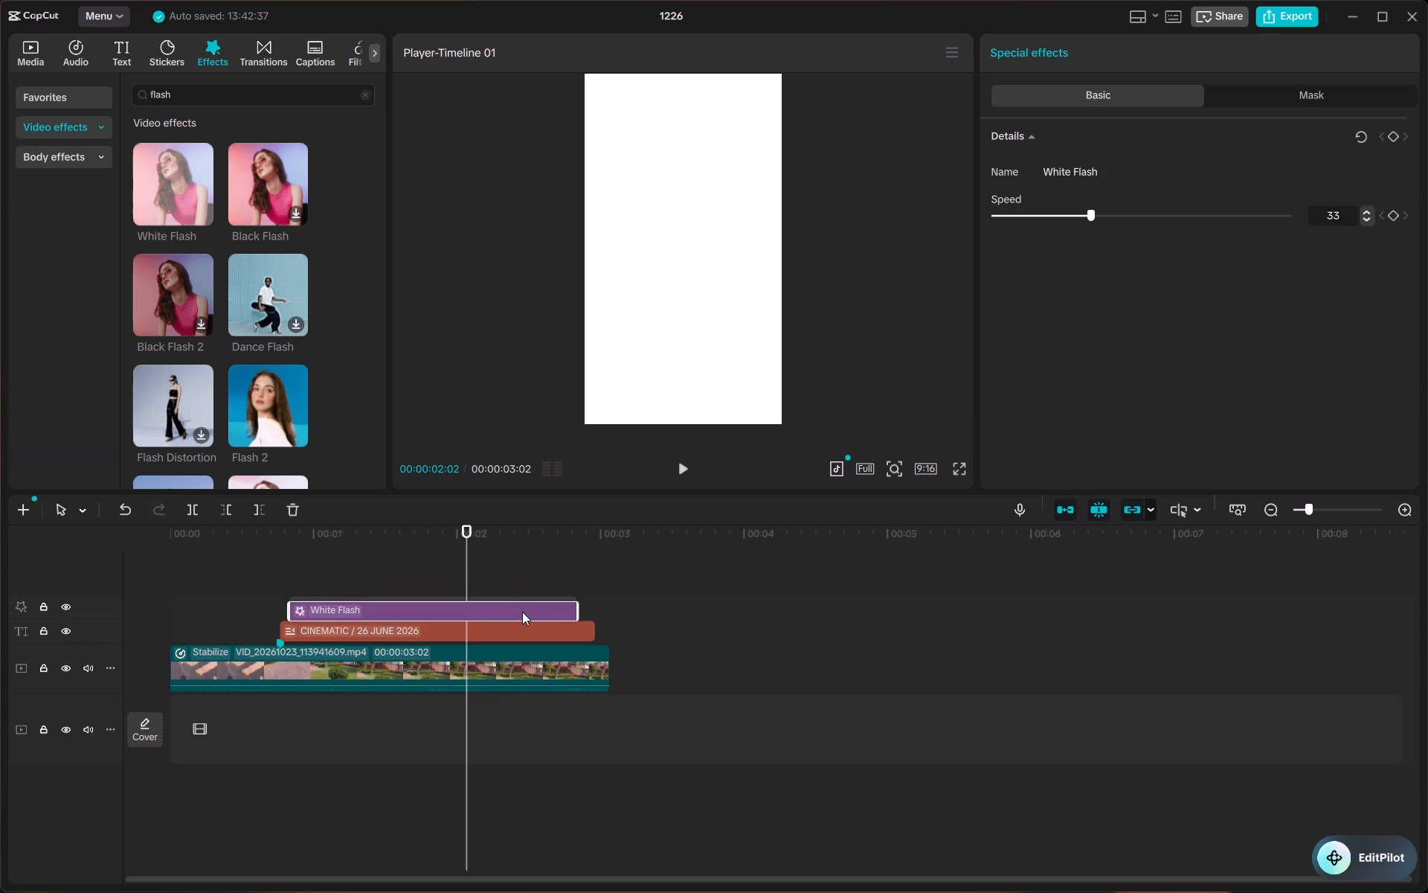